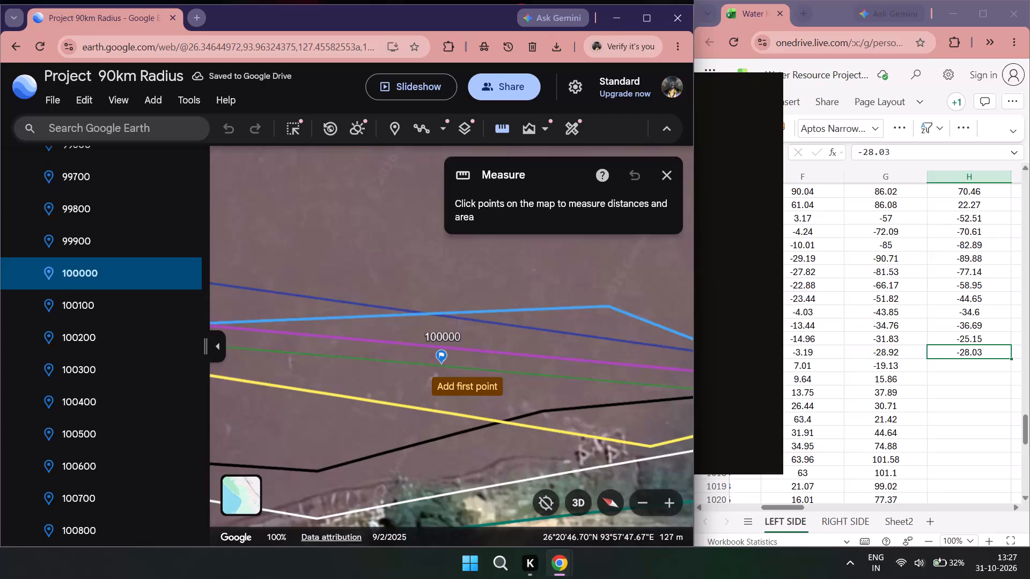
# Measure from placemark 100000 to the black line and record -10.46 in cell H1010 of the LEFT SIDE sheet.
pyautogui.click(442, 363)
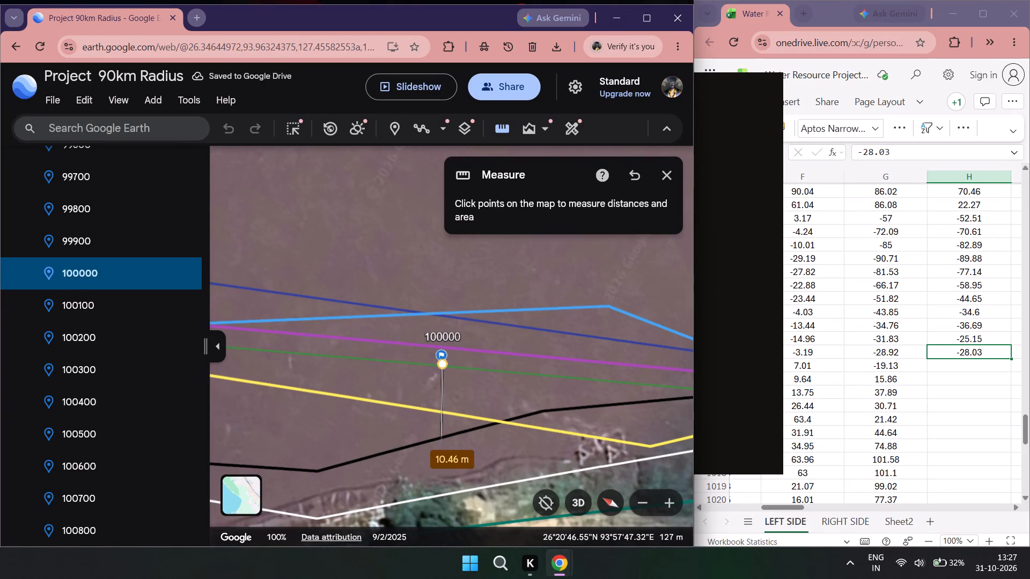
pyautogui.doubleClick(982, 368)
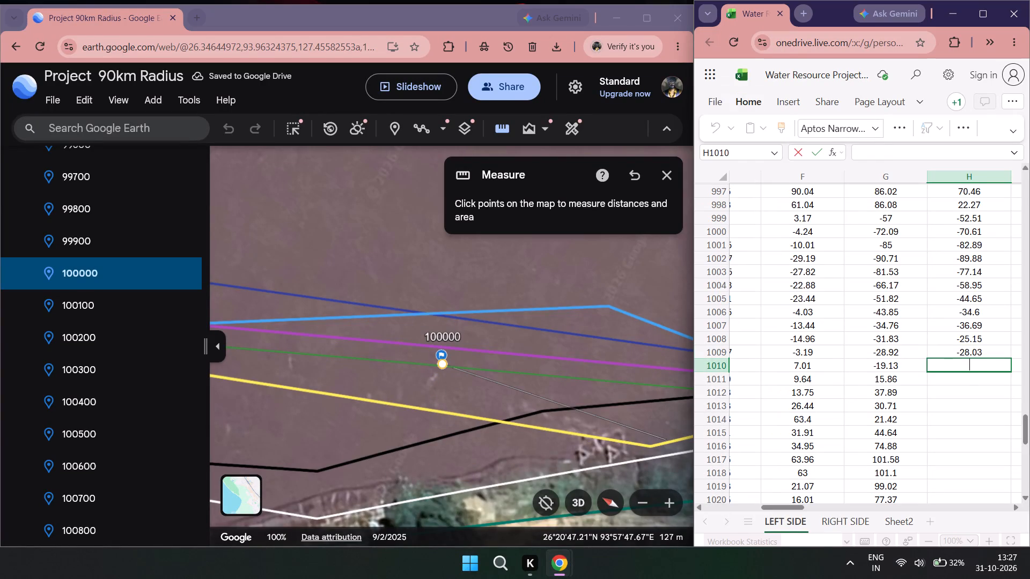
pyautogui.write('-10.')
pyautogui.write('46')
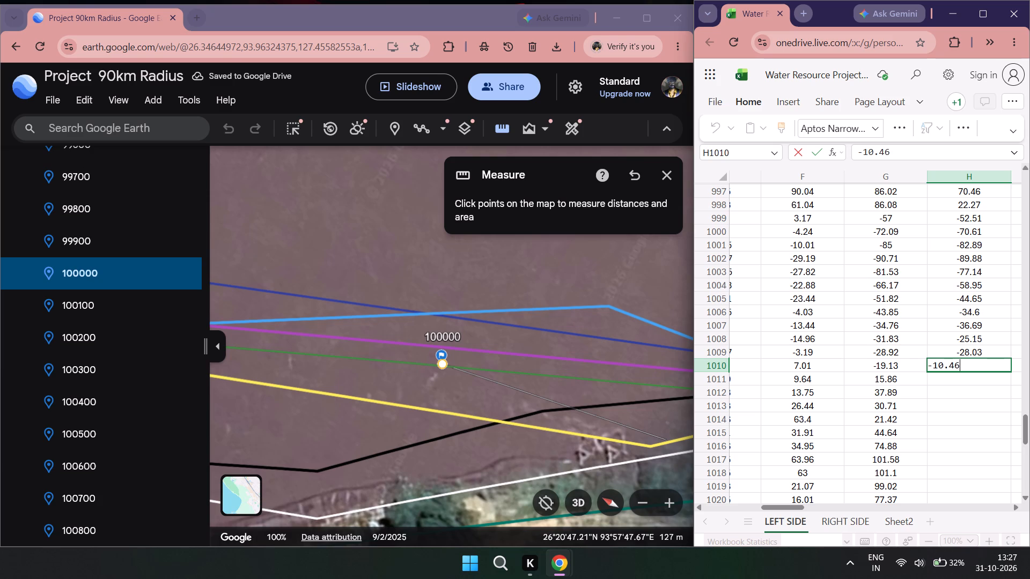
# Go to placemark 100100, measure from it to the black line with a fresh measurement, and record 15.23 in cell H1011.
pyautogui.doubleClick(76, 306)
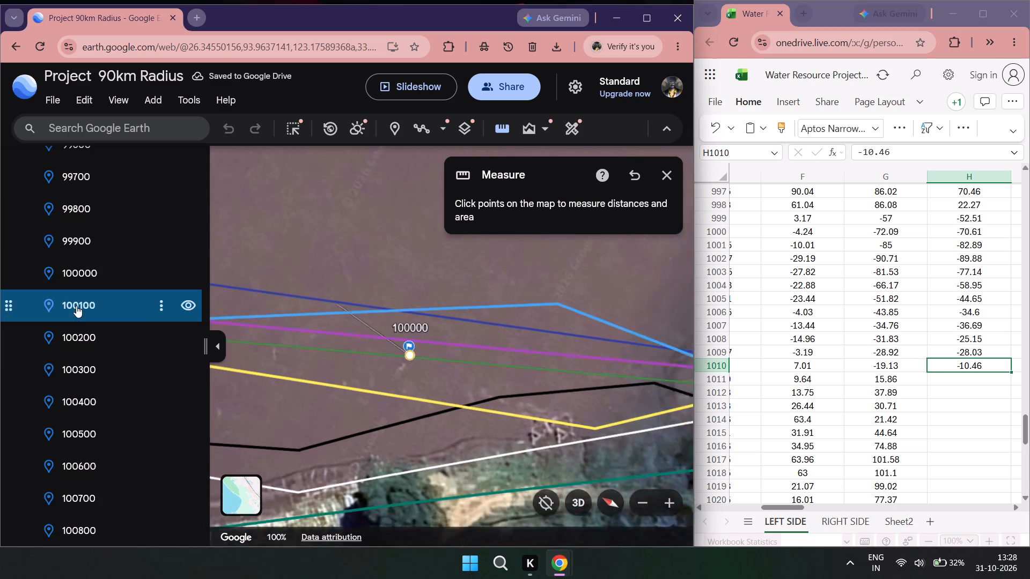
pyautogui.scroll(-2, 517, 334)
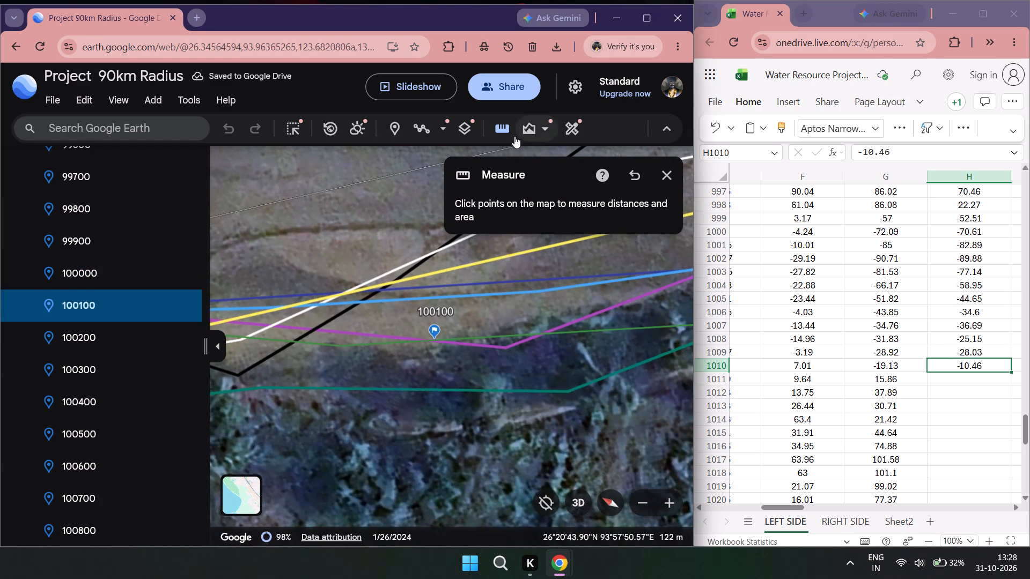
pyautogui.click(488, 132)
pyautogui.doubleClick(494, 124)
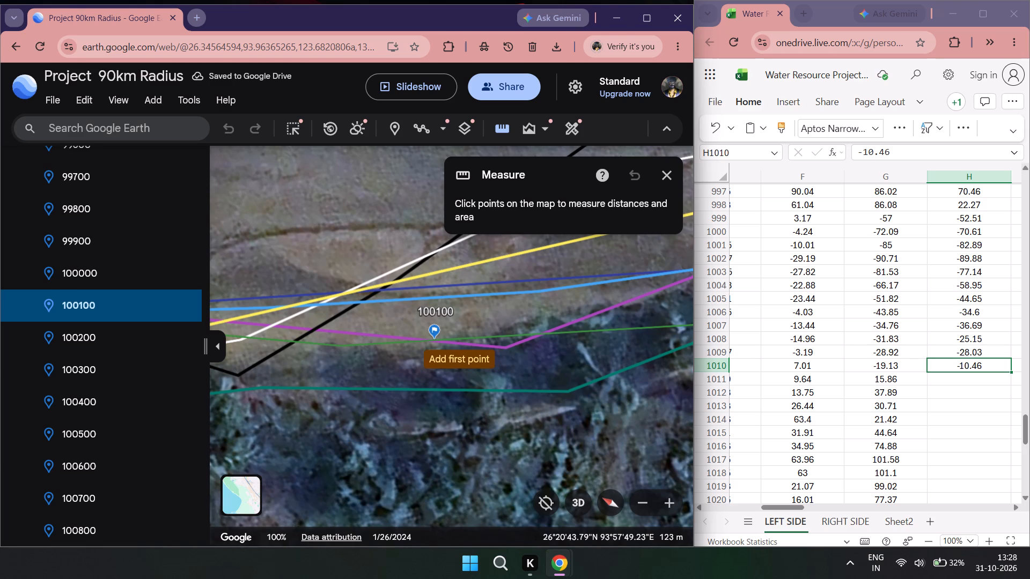
pyautogui.click(433, 340)
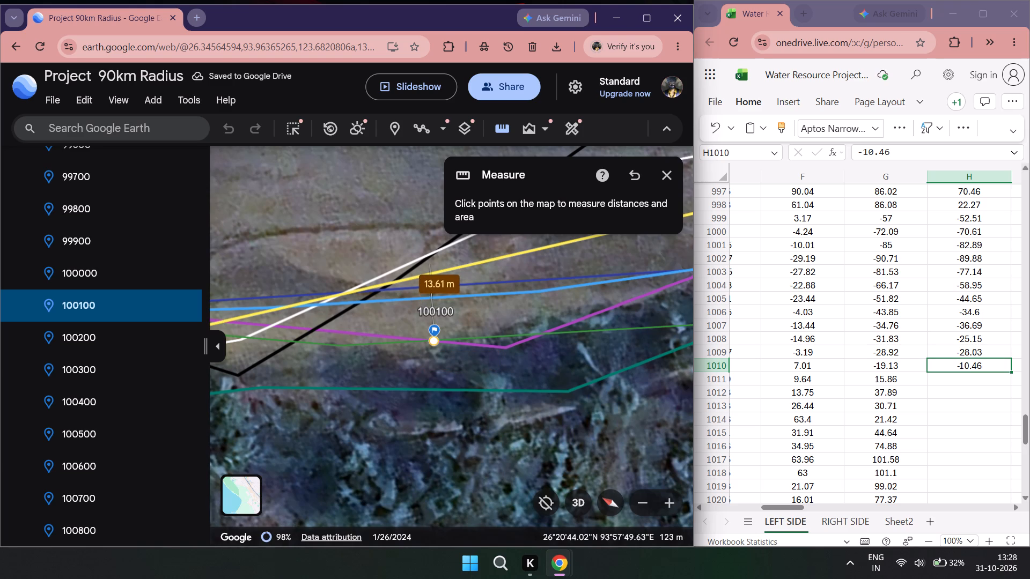
pyautogui.doubleClick(961, 378)
pyautogui.write('156')
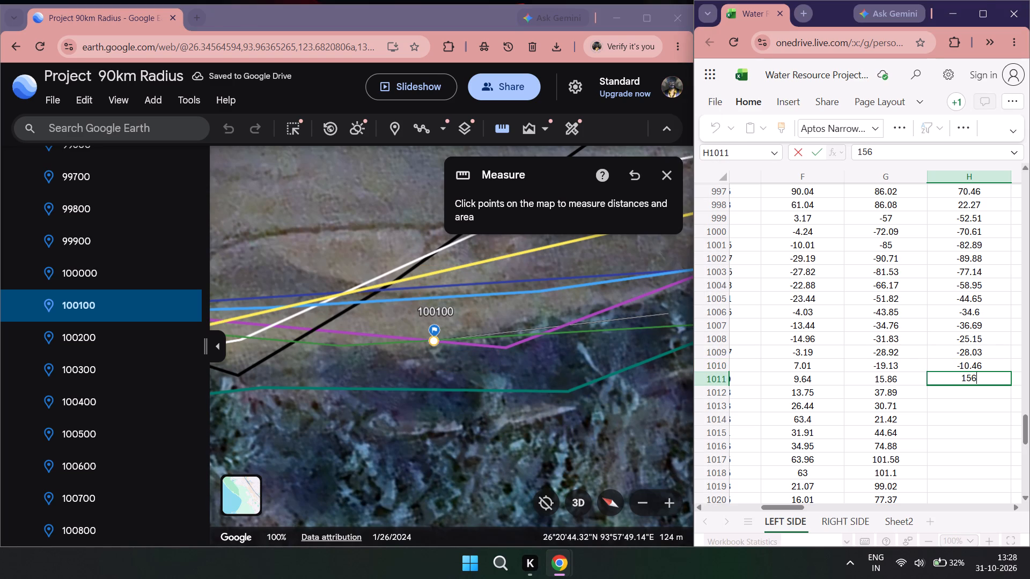
pyautogui.press('BackSpace')
pyautogui.write('.23')
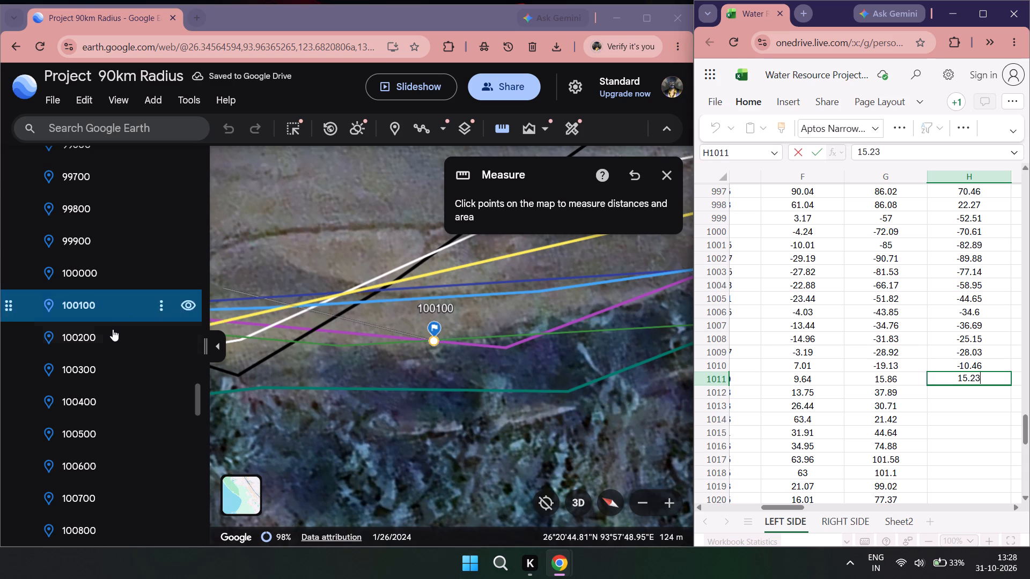
# Go to placemark 100200, measure from it to the black line with a fresh measurement, and record 45.69 in cell H1012.
pyautogui.doubleClick(113, 329)
pyautogui.scroll(-5, 374, 290)
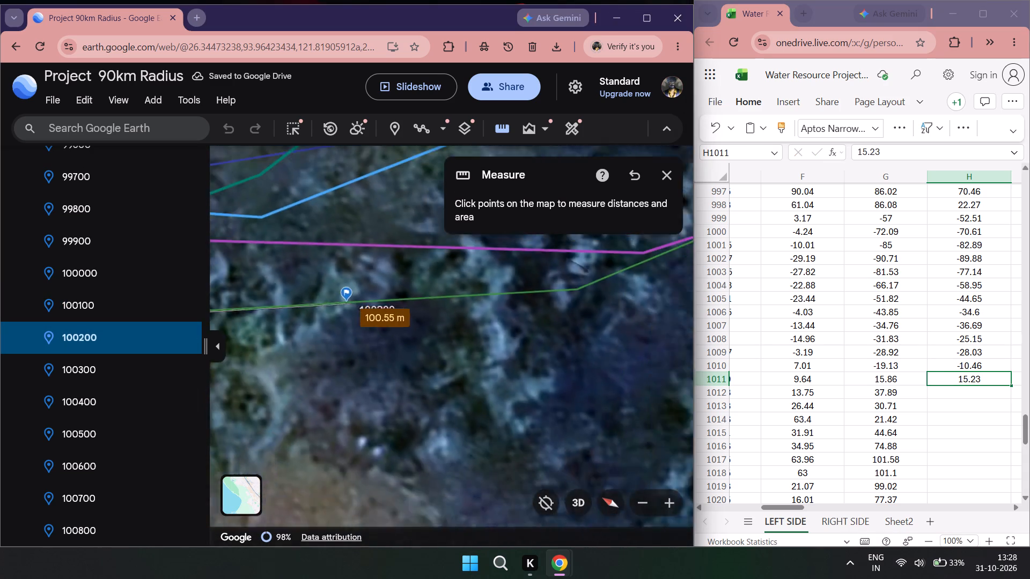
pyautogui.doubleClick(500, 129)
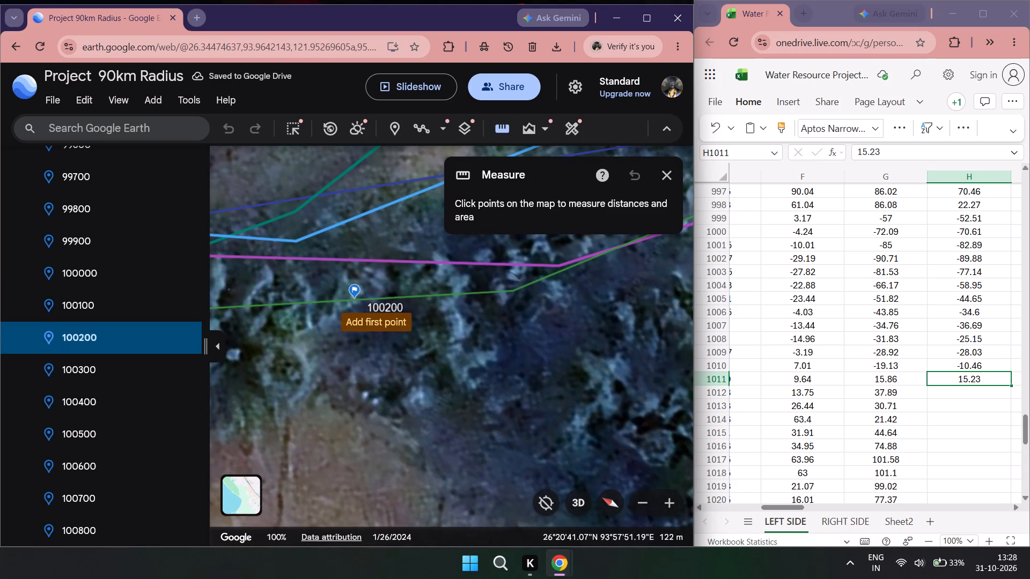
pyautogui.click(356, 300)
pyautogui.scroll(-5, 355, 296)
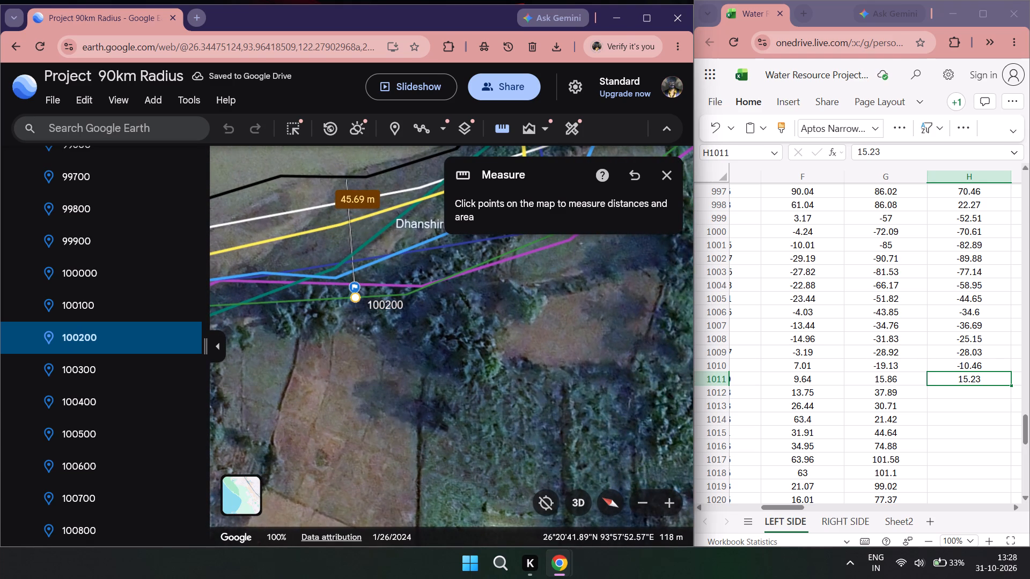
pyautogui.doubleClick(949, 390)
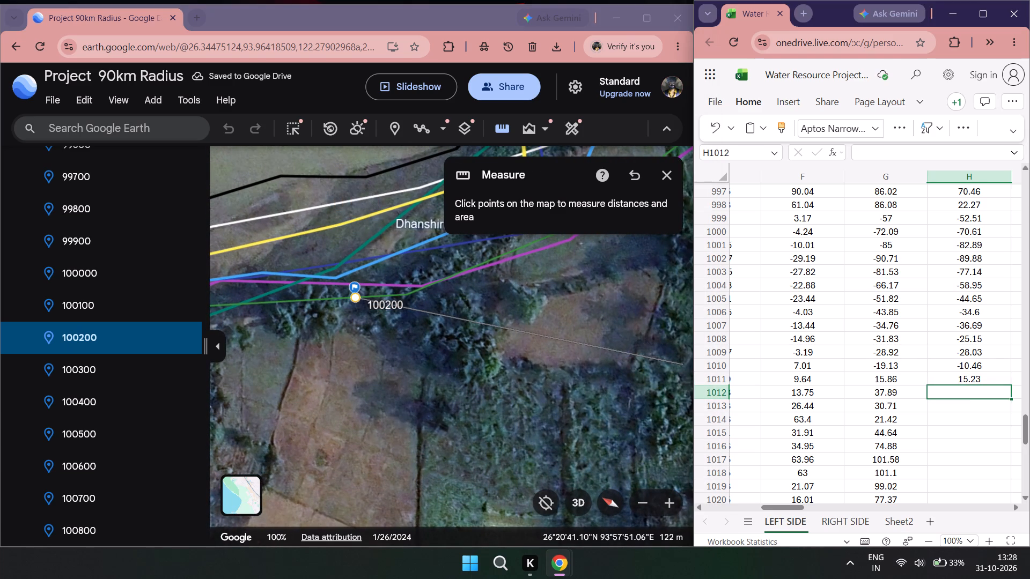
pyautogui.write('445')
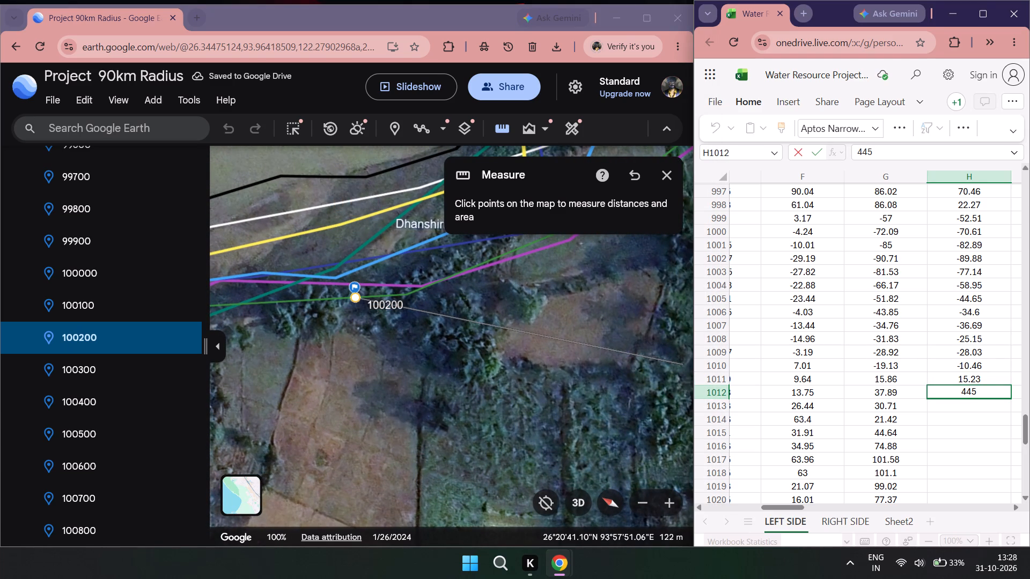
pyautogui.press('BackSpace')
pyautogui.press('BackSpace')
pyautogui.write('5.69')
# Go to placemark 100300 and start a fresh measurement from it towards the black line.
pyautogui.doubleClick(98, 371)
pyautogui.scroll(-4, 341, 363)
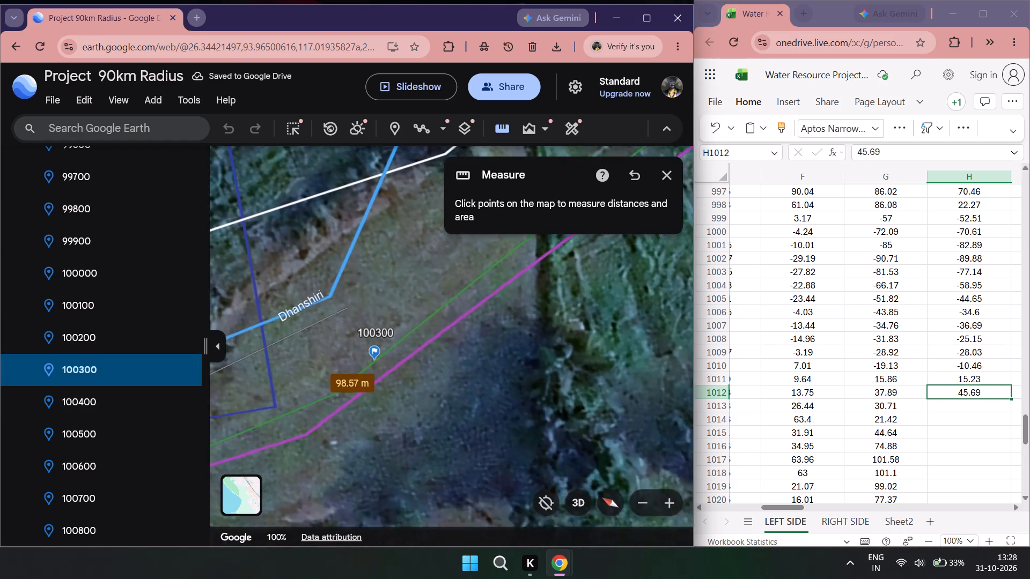
pyautogui.scroll(-1, 333, 352)
pyautogui.moveTo(328, 346); pyautogui.dragTo(349, 416)
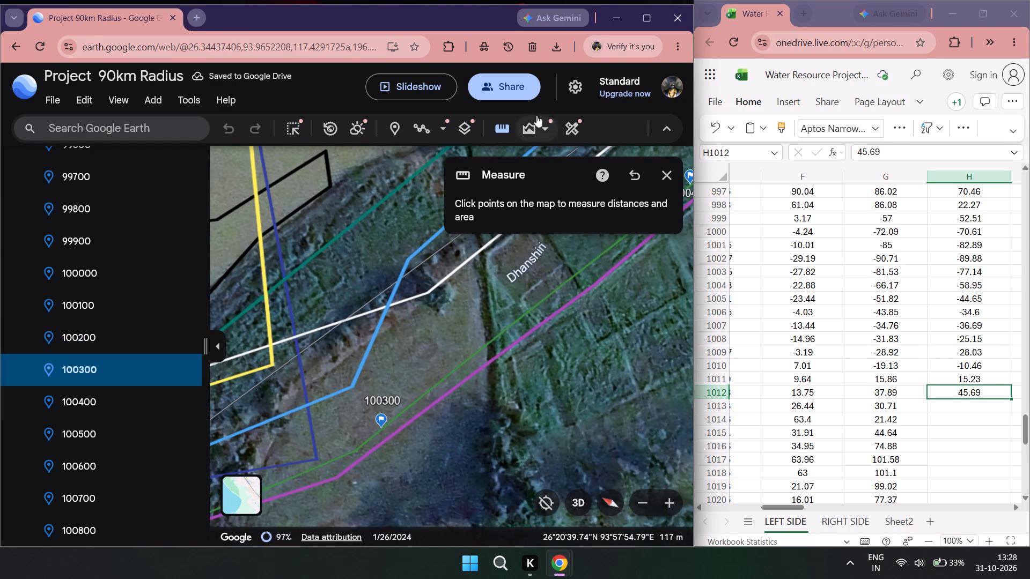
pyautogui.doubleClick(502, 125)
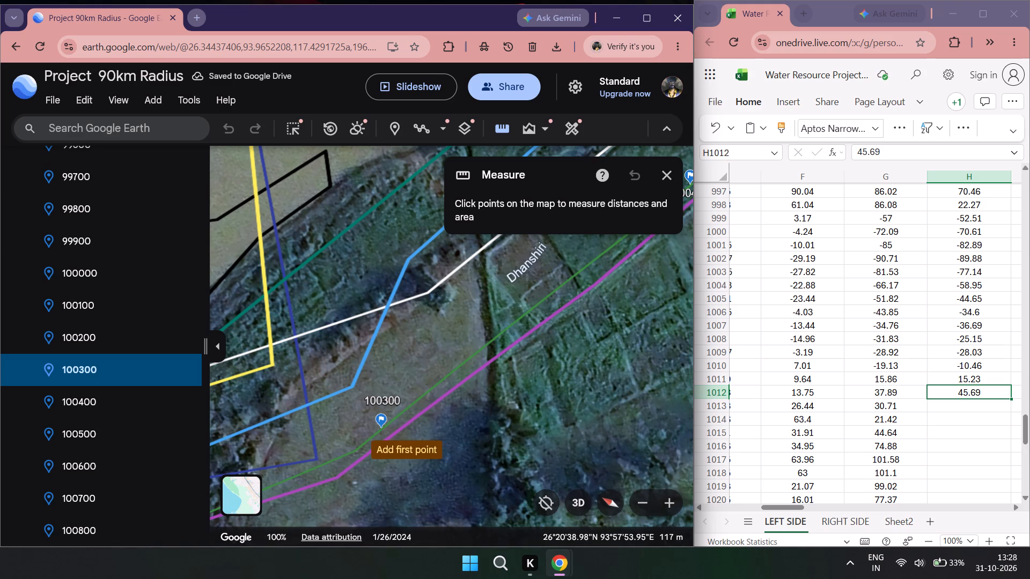
pyautogui.click(381, 429)
pyautogui.moveTo(341, 323); pyautogui.dragTo(420, 379)
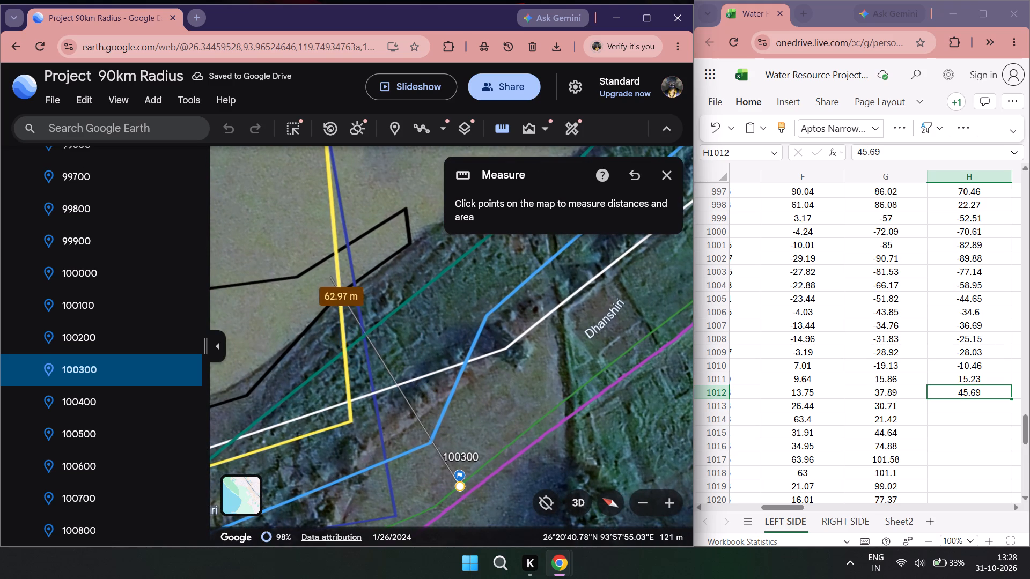
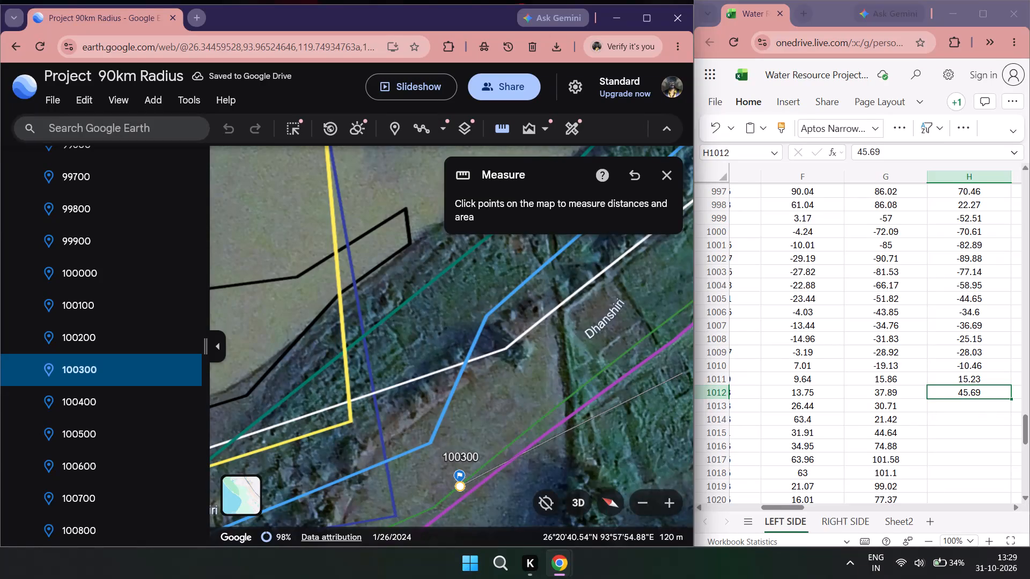
# Record 57.71 in cell H1013 of the LEFT SIDE sheet as the offset for placemark 100300.
pyautogui.doubleClick(944, 406)
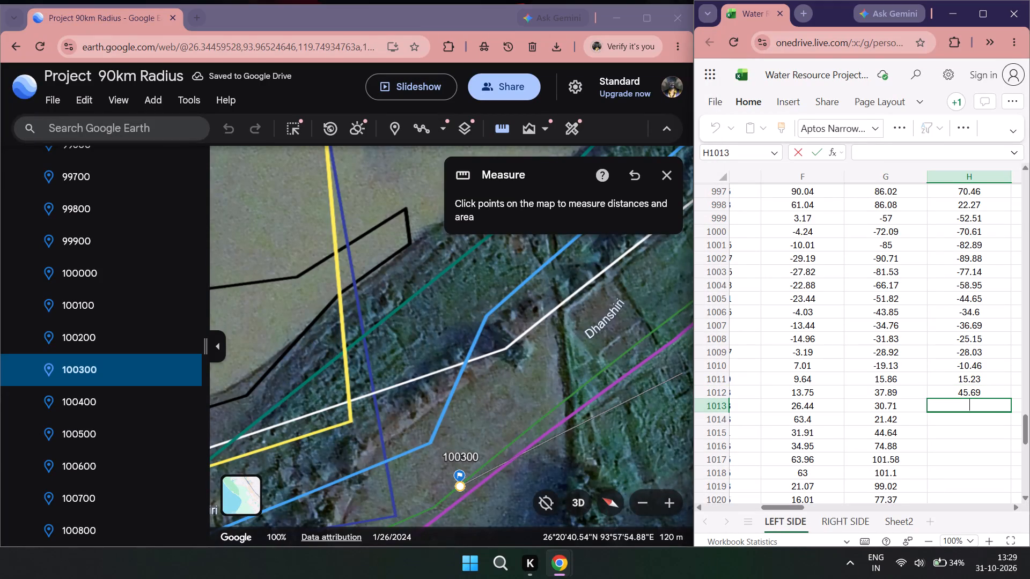
pyautogui.write('57.7121')
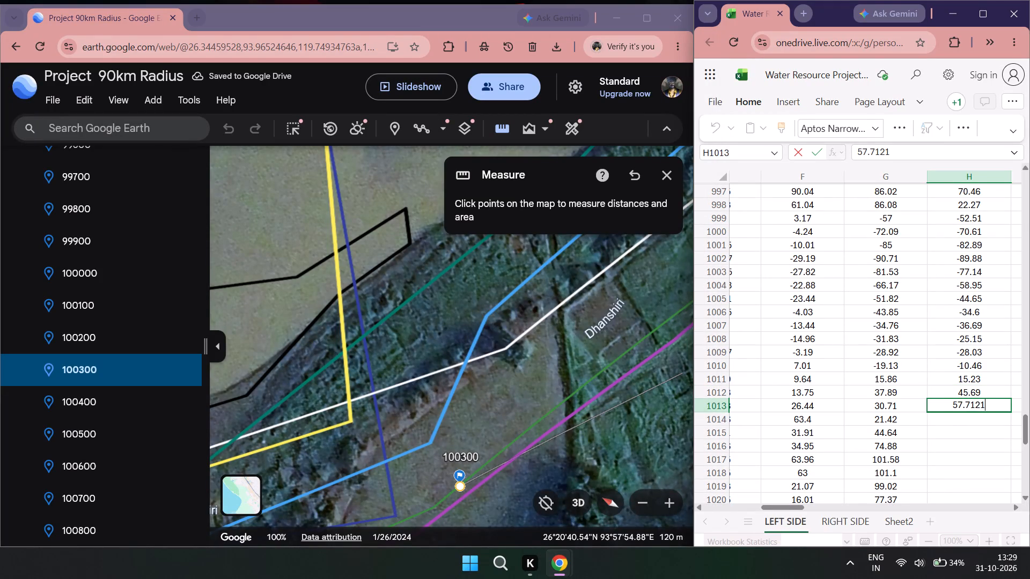
pyautogui.press('BackSpace')
pyautogui.press('BackSpace')
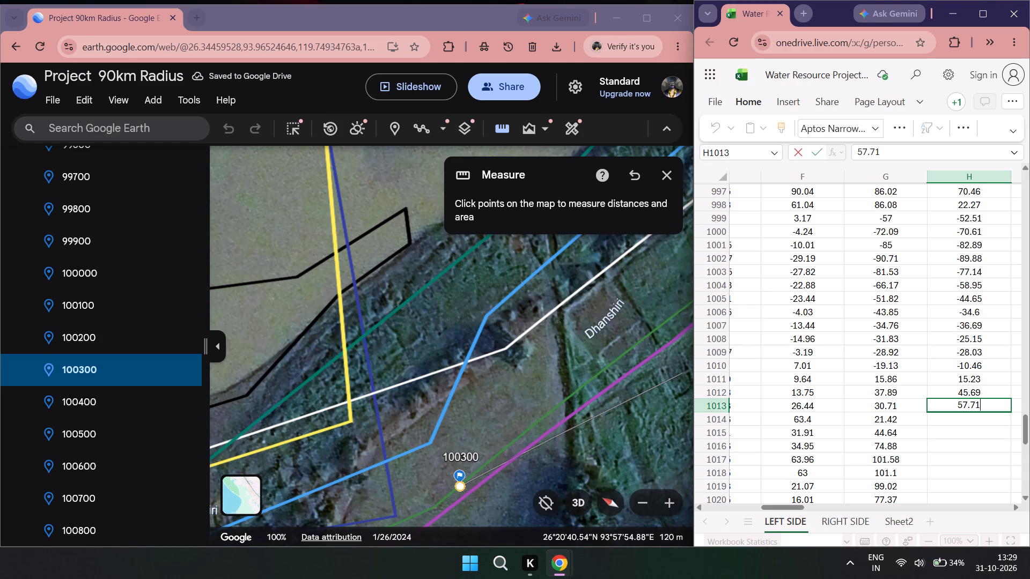
# Go to placemark 100400, measure from it to the black line with a fresh measurement, and record 91.89 in cell H1014.
pyautogui.doubleClick(113, 396)
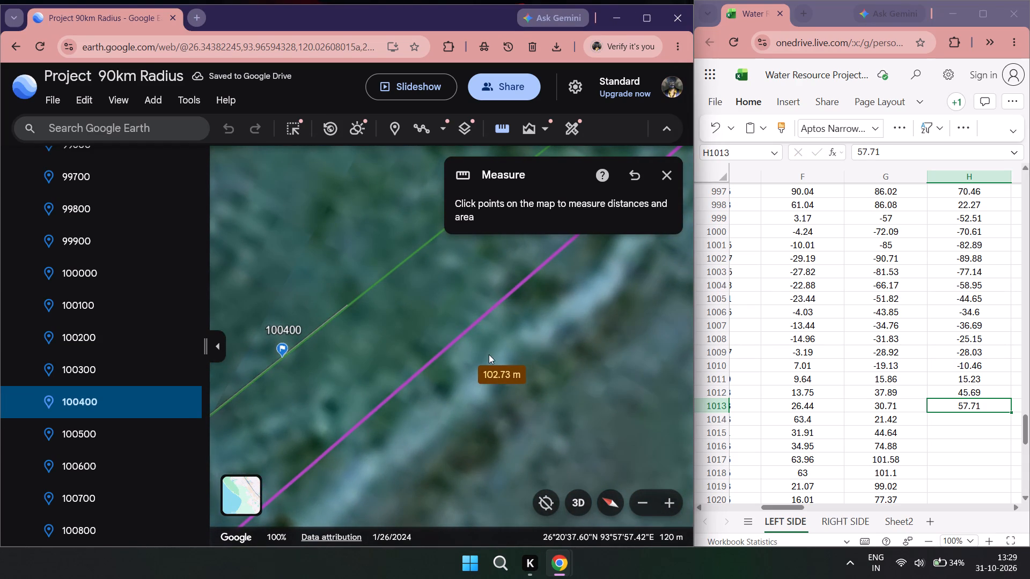
pyautogui.scroll(-6, 444, 394)
pyautogui.scroll(-3, 351, 331)
pyautogui.moveTo(350, 334); pyautogui.dragTo(385, 410)
pyautogui.doubleClick(501, 121)
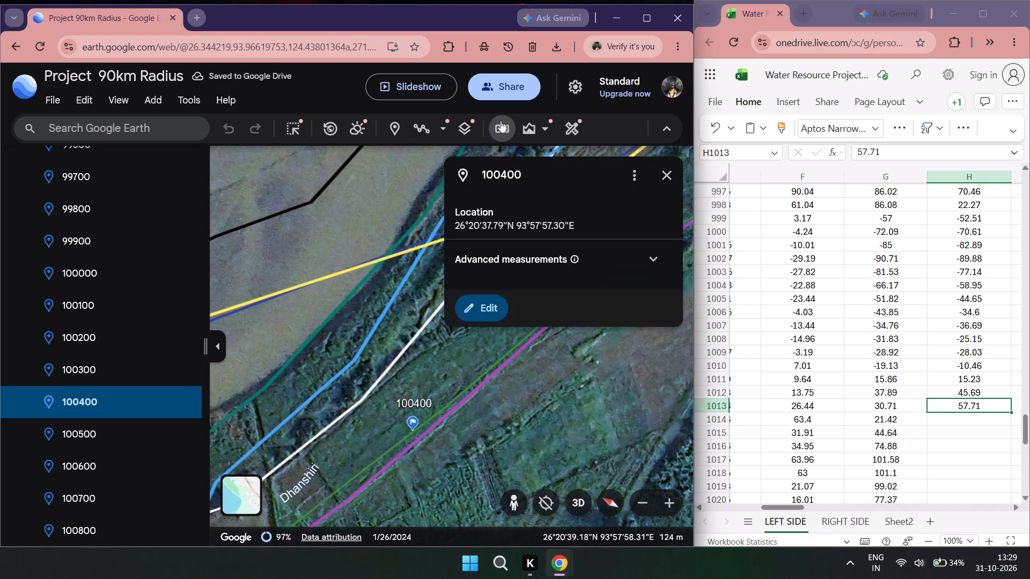
pyautogui.click(416, 428)
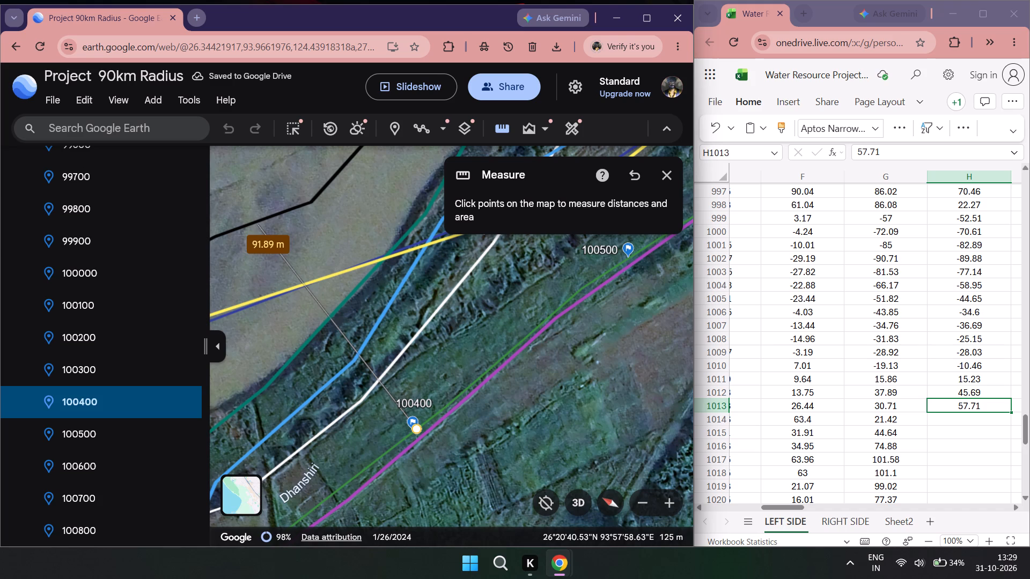
pyautogui.doubleClick(980, 422)
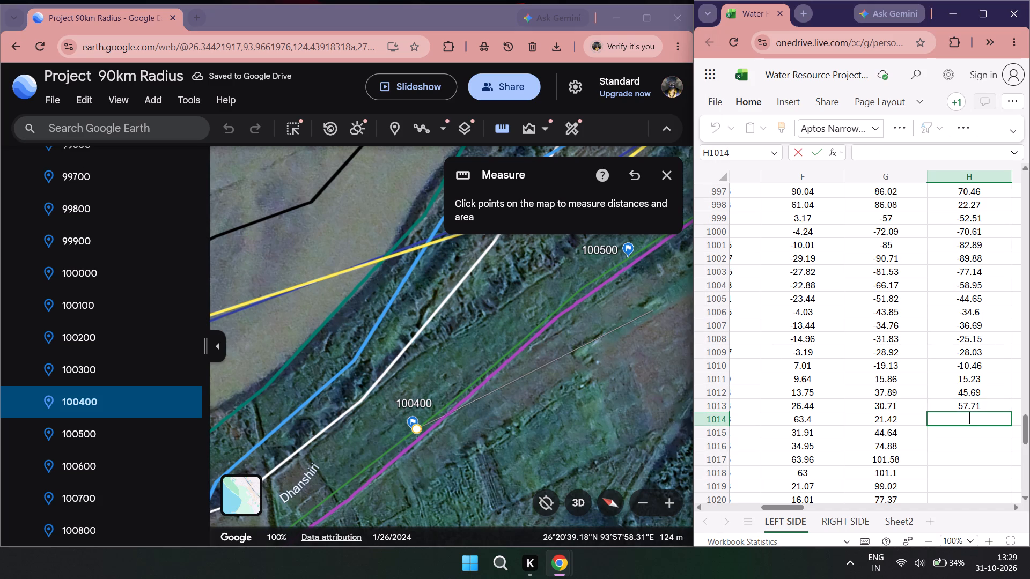
pyautogui.write('91.89')
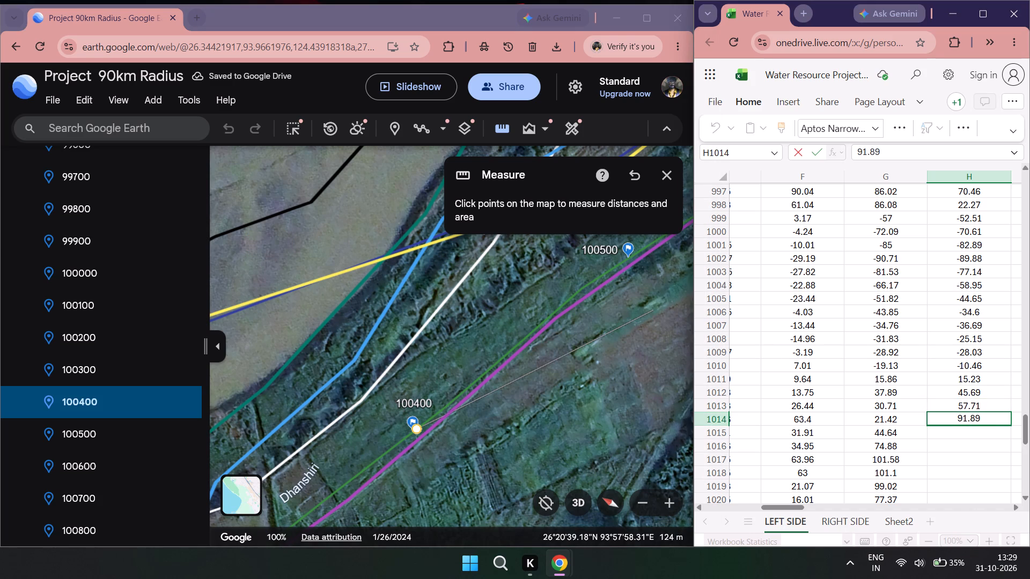
# Find placemark 100500 on the map, measure from it to the black line with a fresh measurement, and record 81.25 in cell H1015.
pyautogui.scroll(-2, 527, 357)
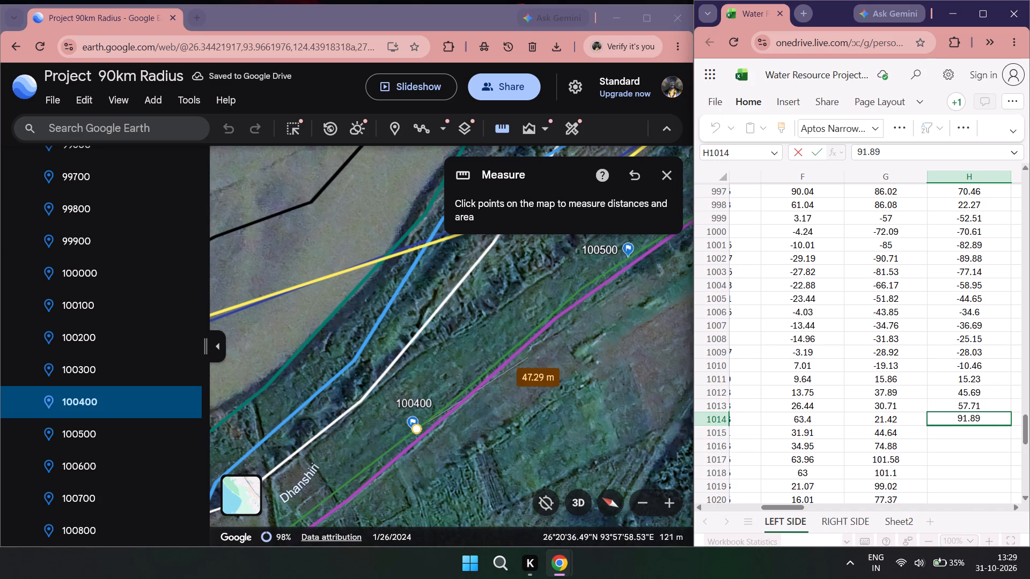
pyautogui.scroll(-2, 526, 359)
pyautogui.moveTo(525, 362); pyautogui.dragTo(367, 425)
pyautogui.scroll(4, 366, 414)
pyautogui.moveTo(459, 388); pyautogui.dragTo(422, 436)
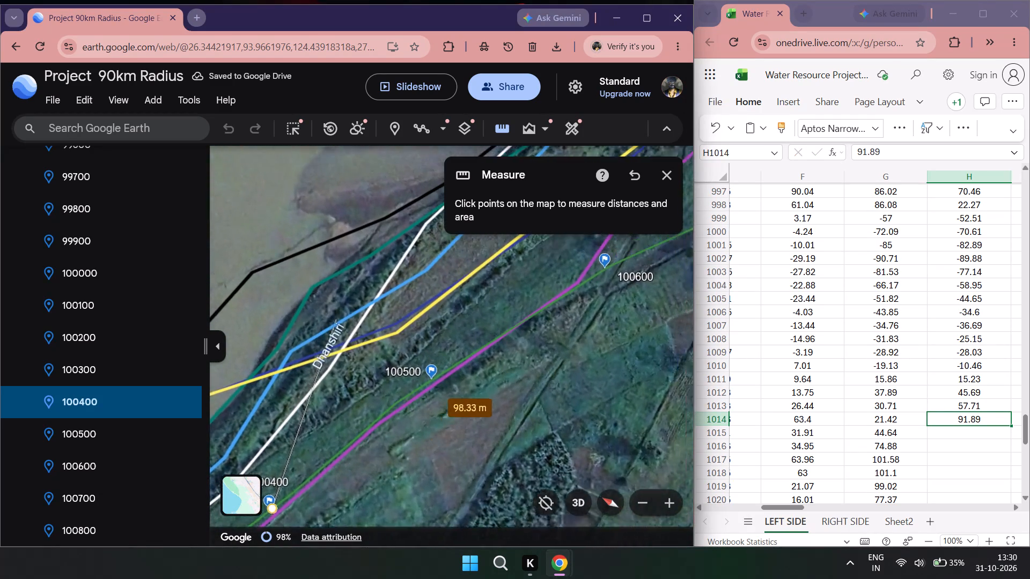
pyautogui.moveTo(422, 436); pyautogui.dragTo(419, 441)
pyautogui.doubleClick(512, 136)
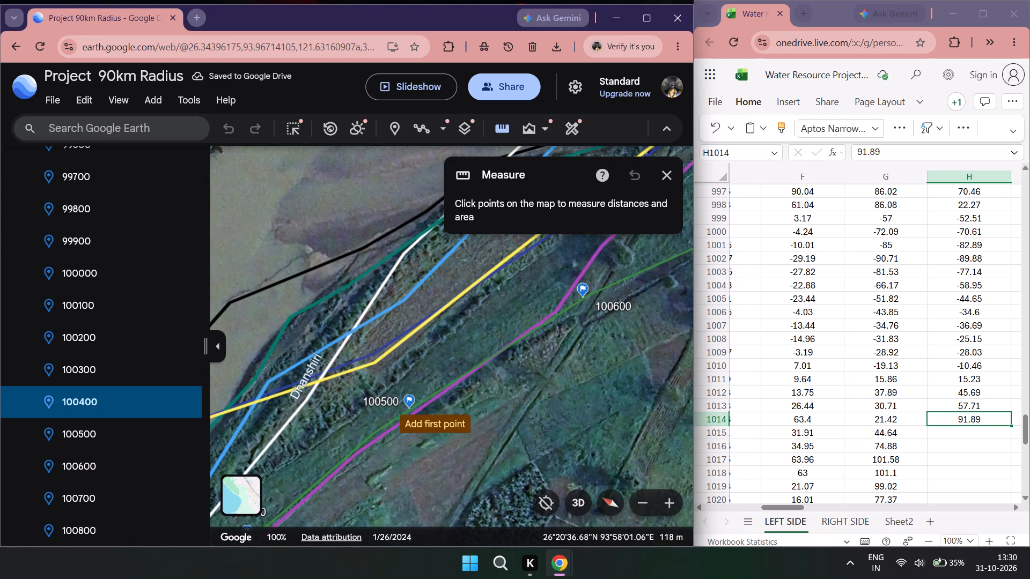
pyautogui.click(408, 409)
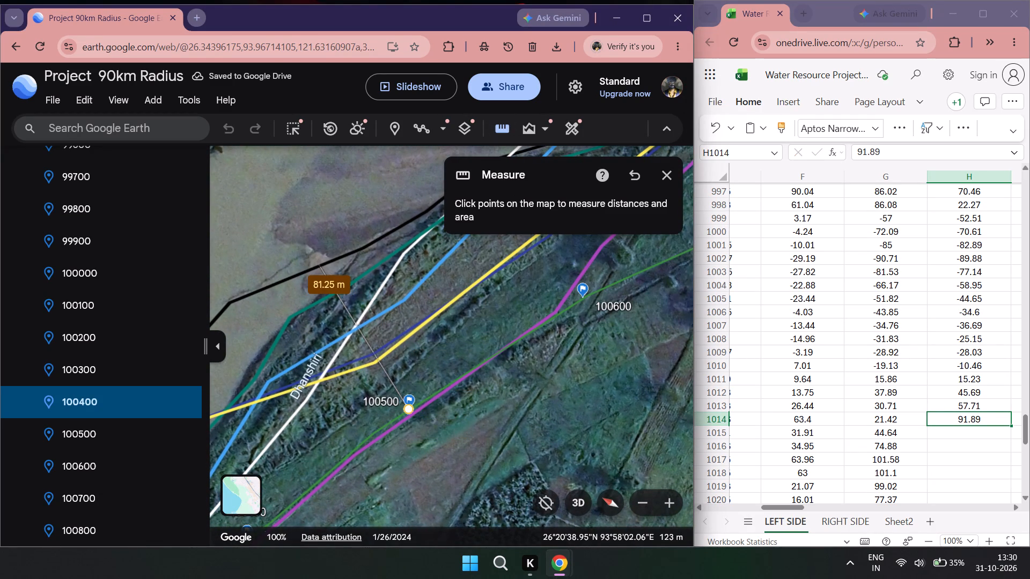
pyautogui.doubleClick(979, 434)
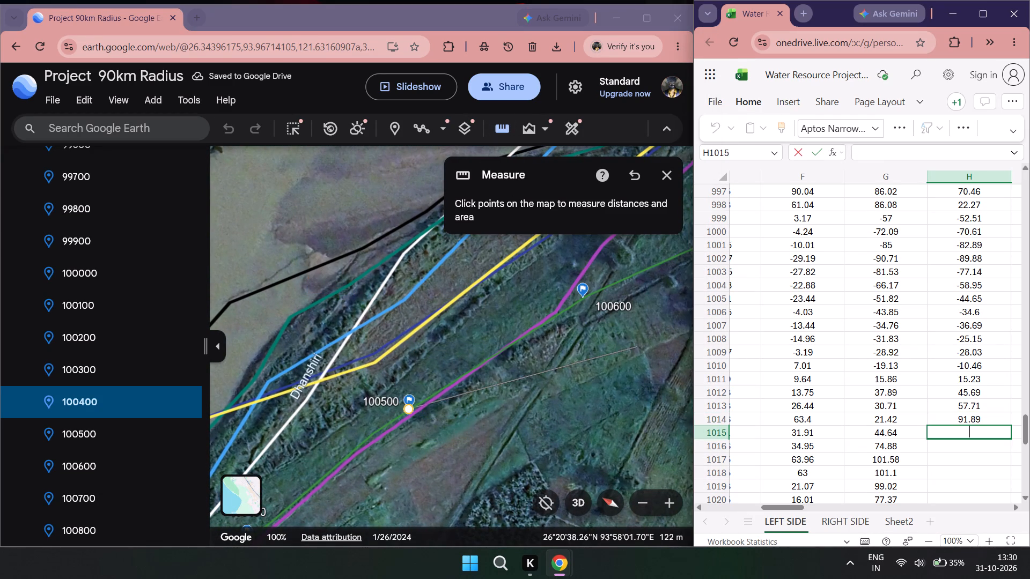
pyautogui.write('81.25')
# Go to placemark 100600, measure from it to the black line with a fresh measurement, and record 79.52 in cell H1016.
pyautogui.doubleClick(99, 435)
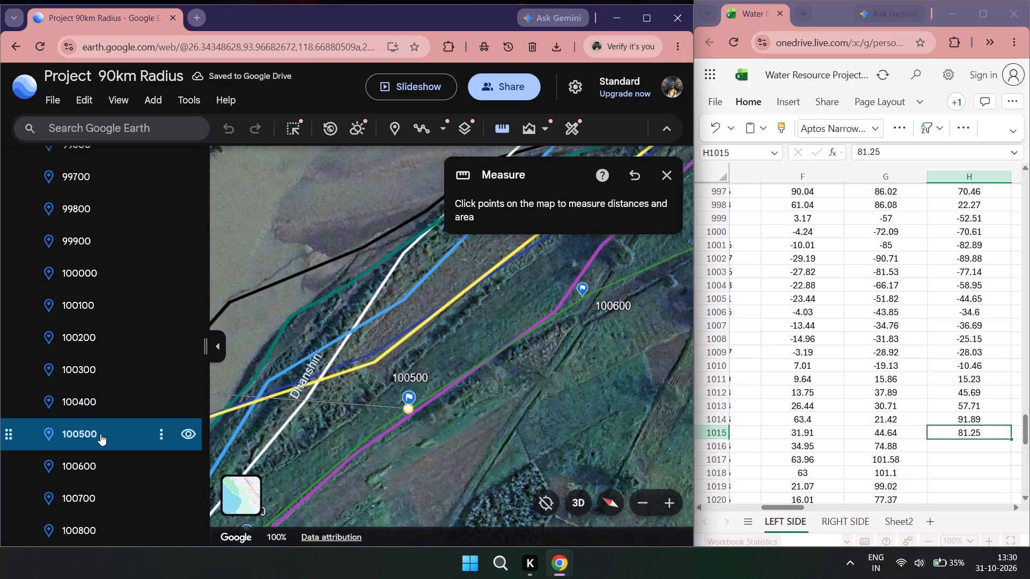
pyautogui.scroll(-4, 439, 372)
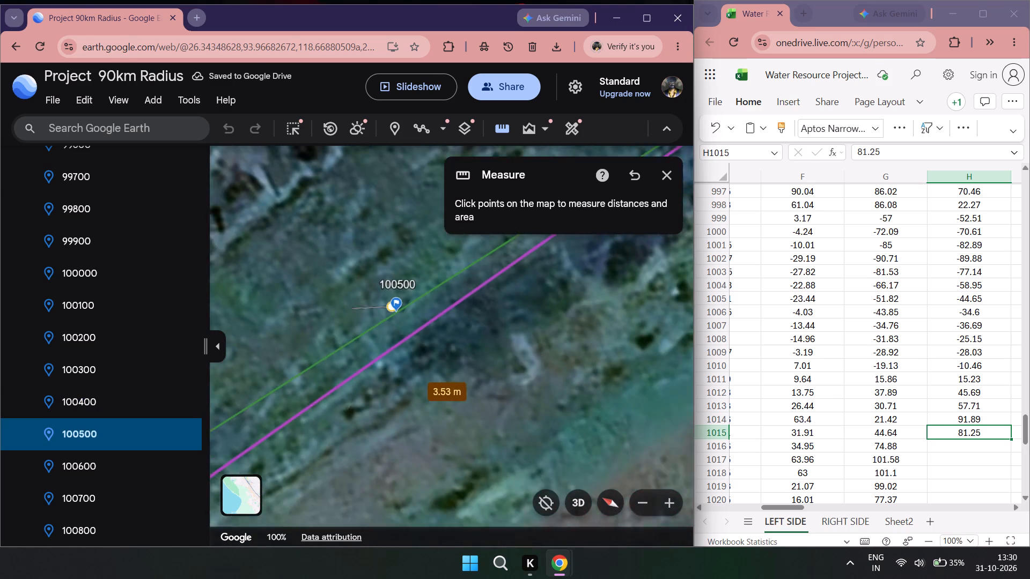
pyautogui.doubleClick(60, 474)
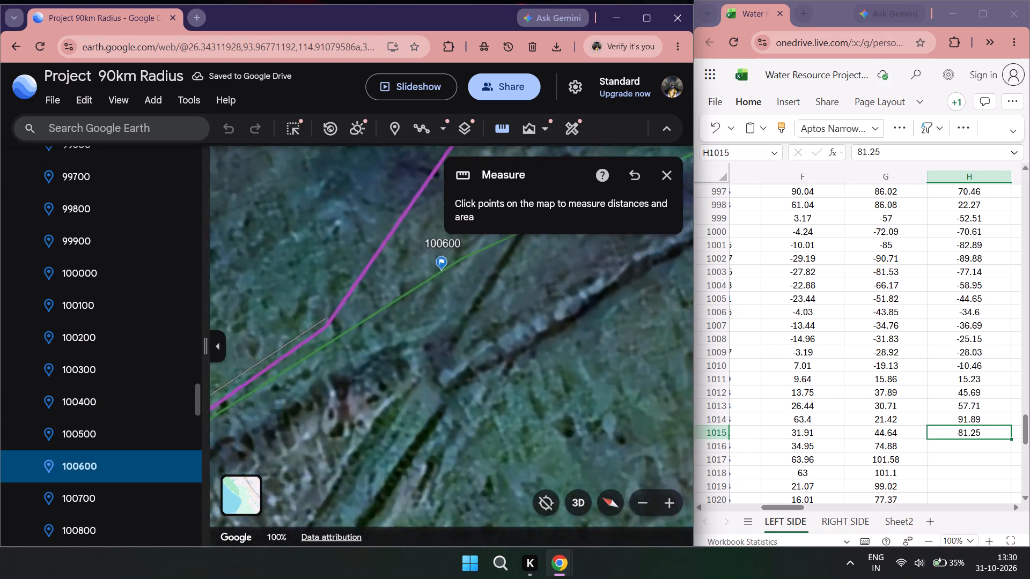
pyautogui.scroll(-4, 219, 402)
pyautogui.moveTo(271, 385); pyautogui.dragTo(440, 489)
pyautogui.scroll(-1, 443, 488)
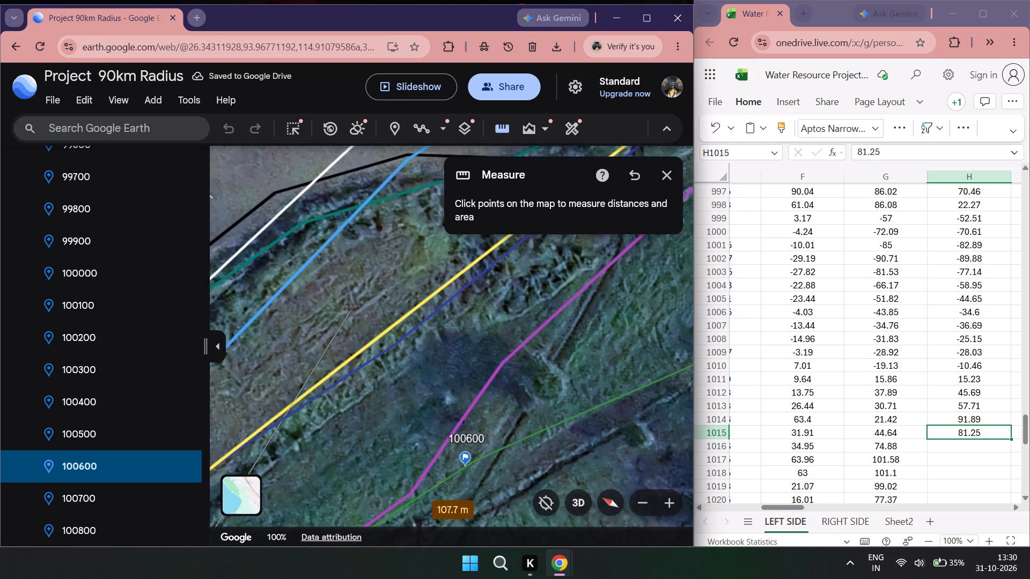
pyautogui.doubleClick(503, 128)
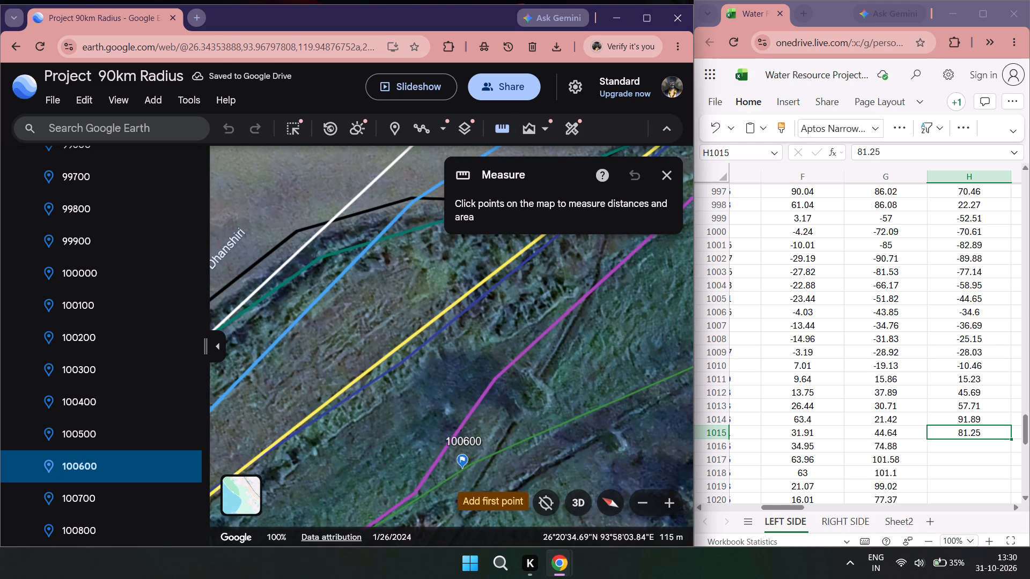
pyautogui.click(461, 470)
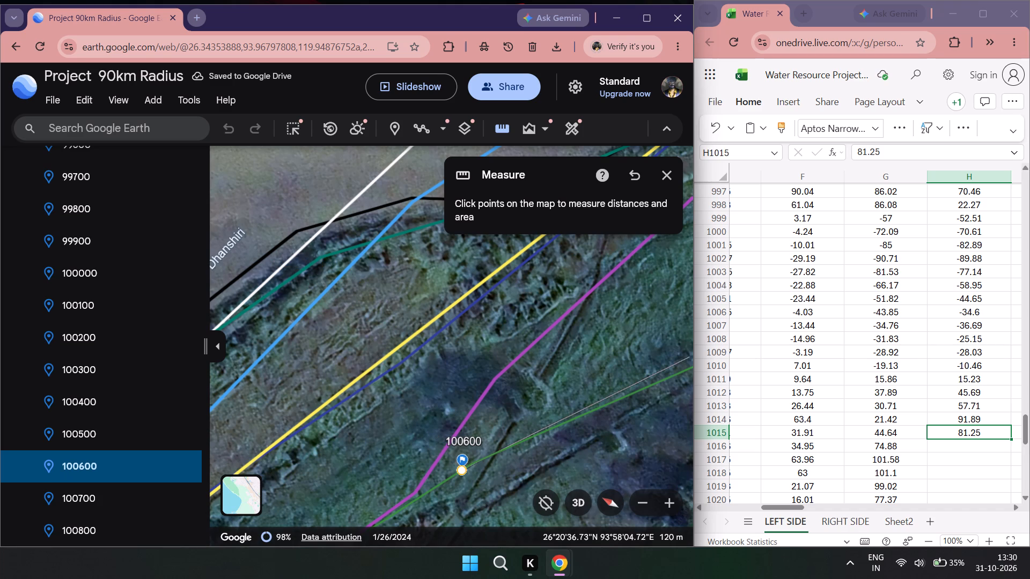
pyautogui.doubleClick(963, 449)
pyautogui.write('79.52')
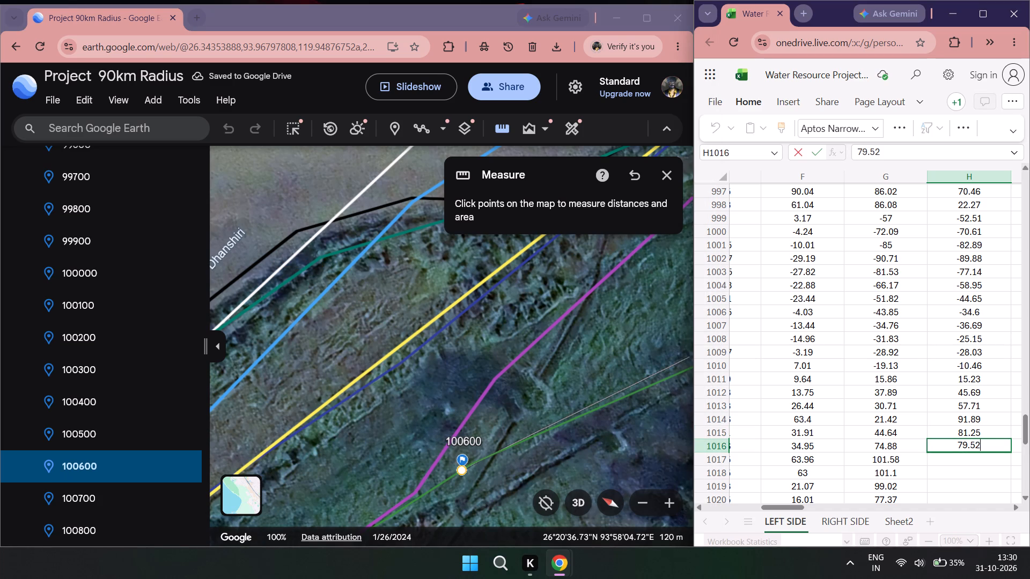
# Go to placemark 100700, measure from it to the black line with a fresh measurement, and record 65.82 in cell H1017.
pyautogui.doubleClick(144, 498)
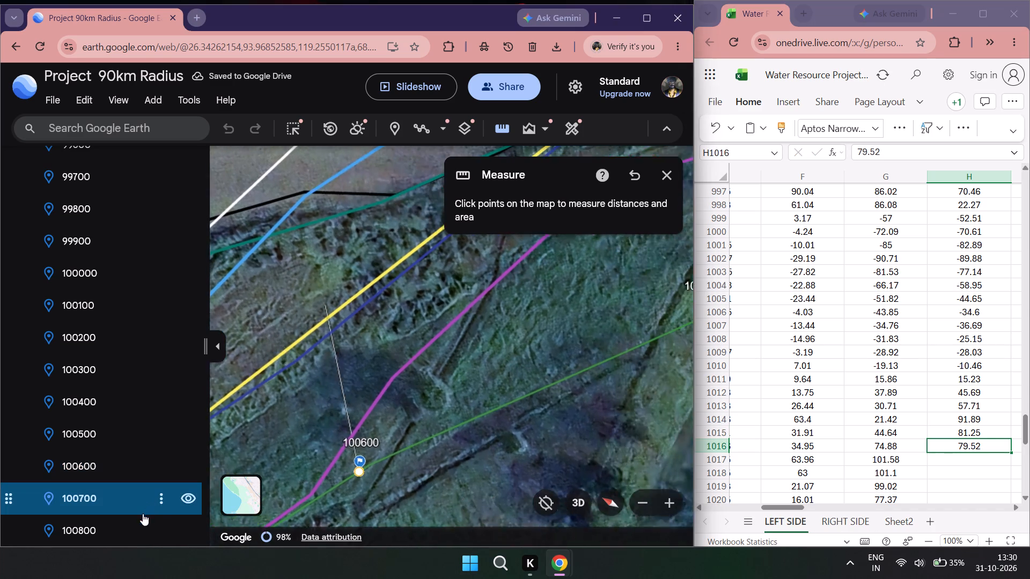
pyautogui.scroll(-5, 444, 457)
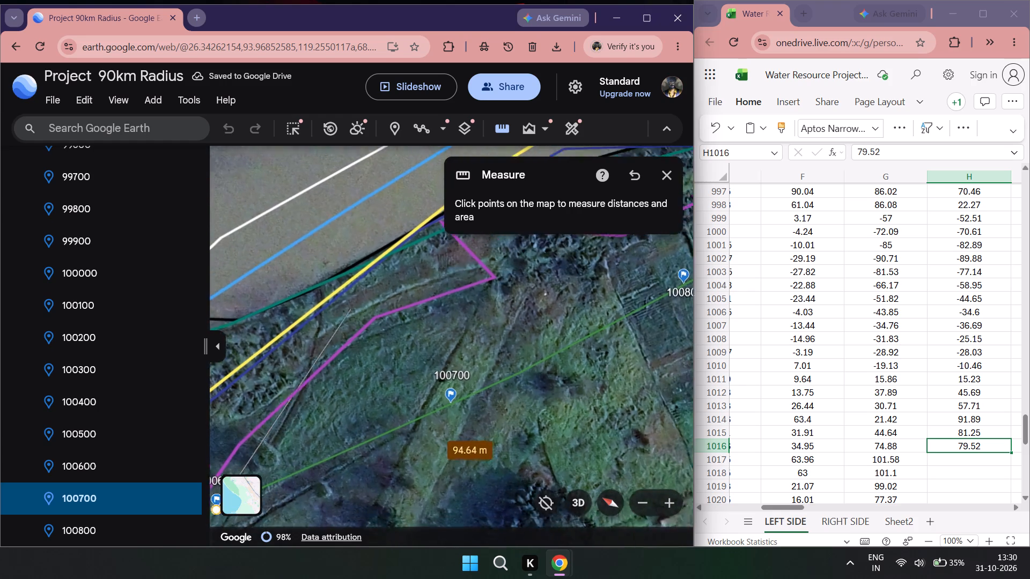
pyautogui.doubleClick(501, 122)
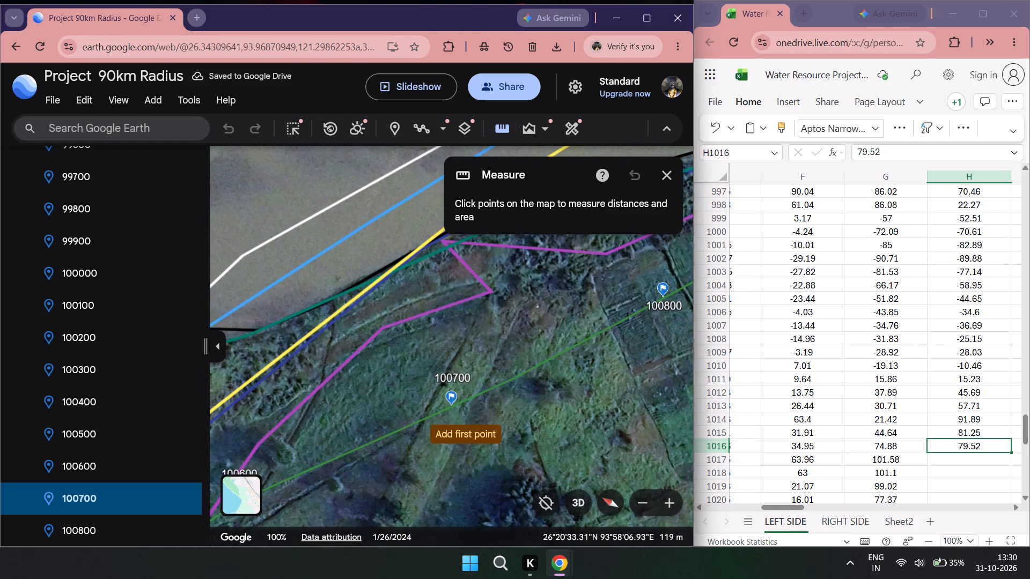
pyautogui.click(452, 407)
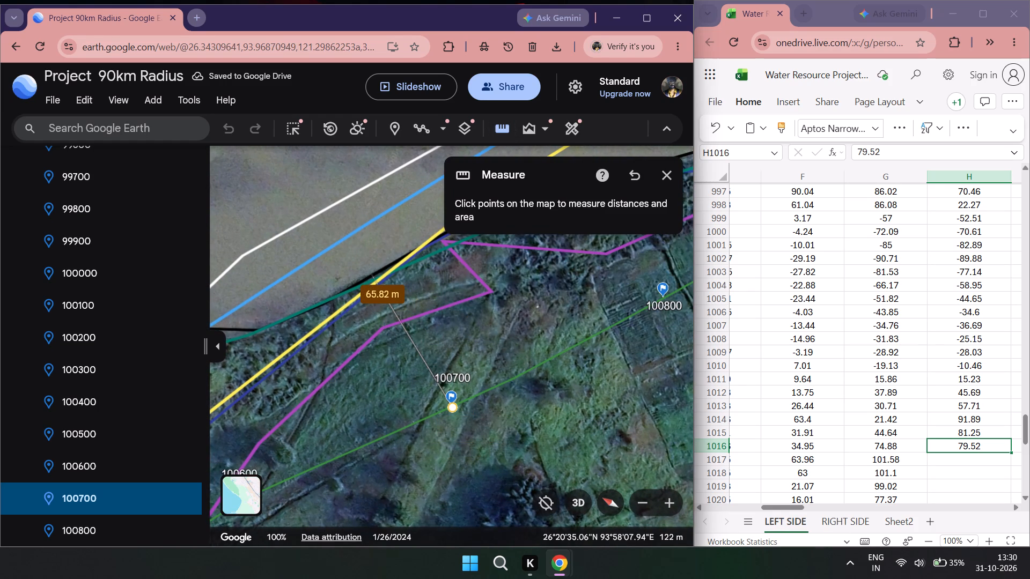
pyautogui.doubleClick(946, 458)
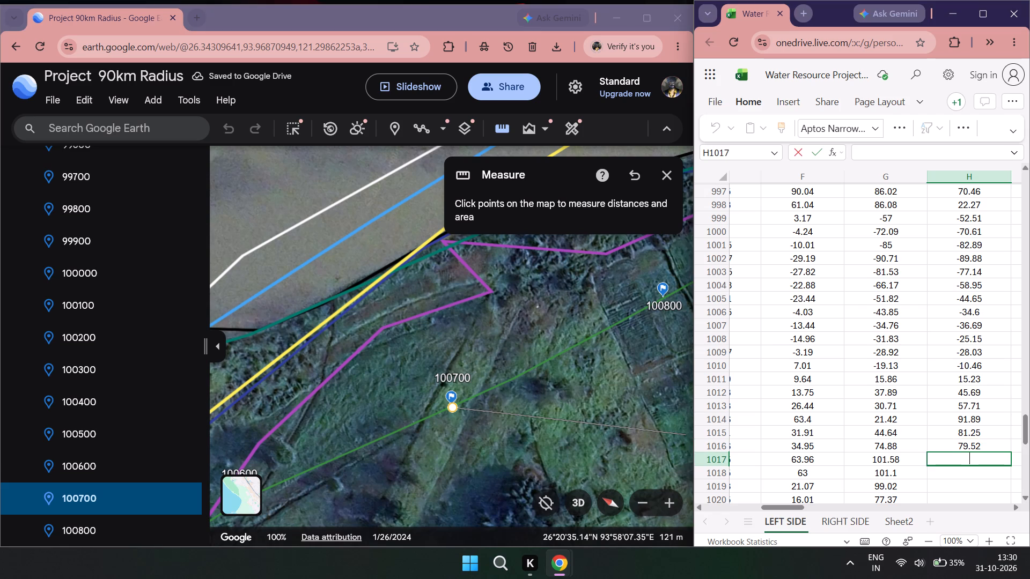
pyautogui.write('65.82')
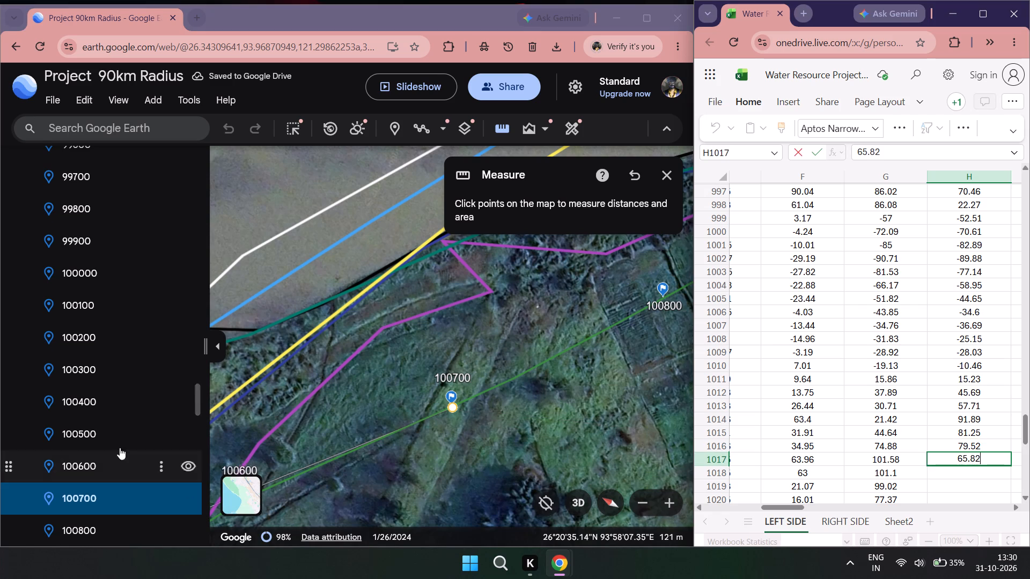
# Go to placemark 100800, measure from it to the black line with a fresh measurement, and record 57.29 in cell H1018.
pyautogui.scroll(-4, 120, 447)
pyautogui.doubleClick(102, 311)
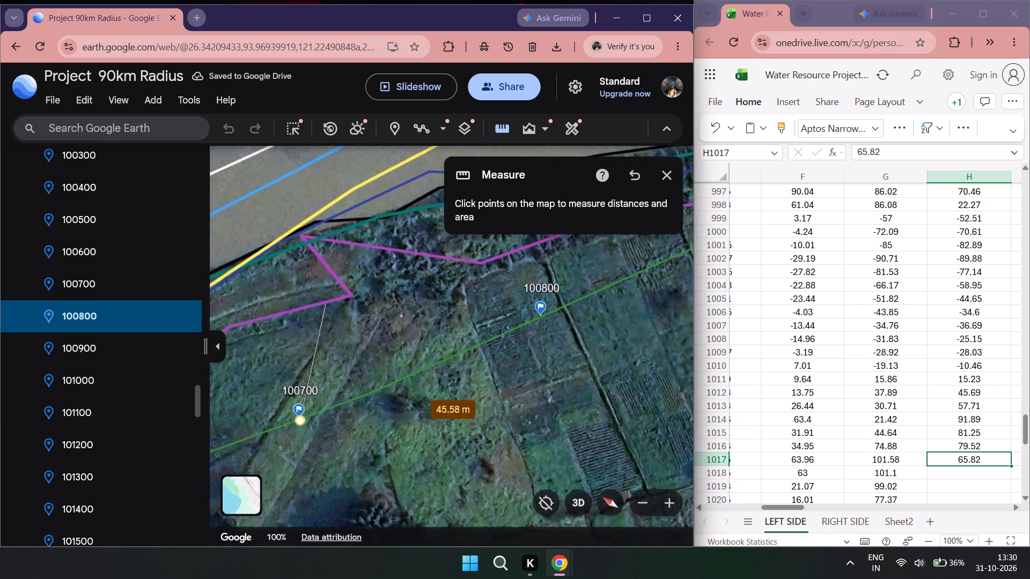
pyautogui.scroll(-4, 455, 390)
pyautogui.moveTo(440, 331); pyautogui.dragTo(430, 368)
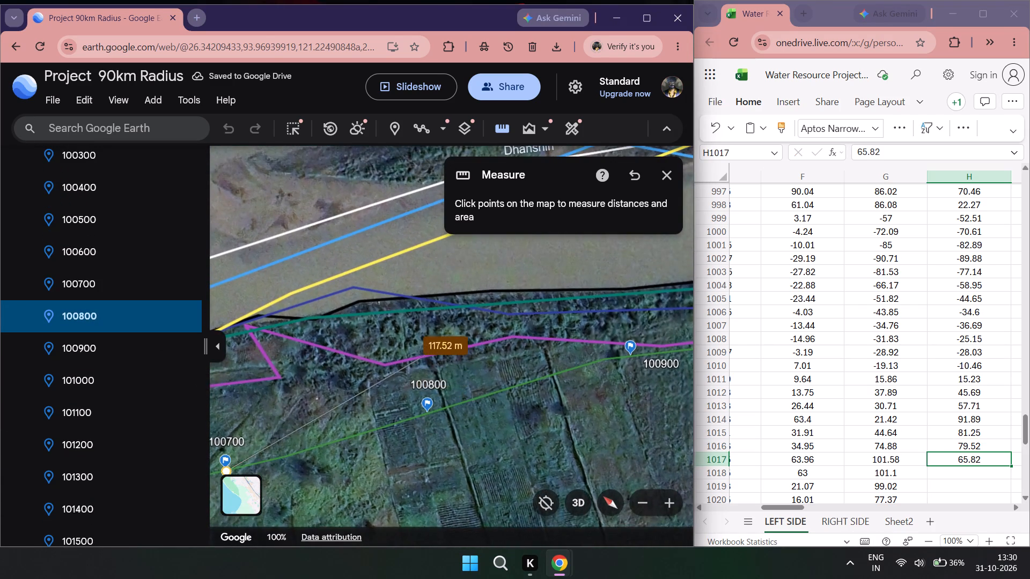
pyautogui.doubleClick(491, 126)
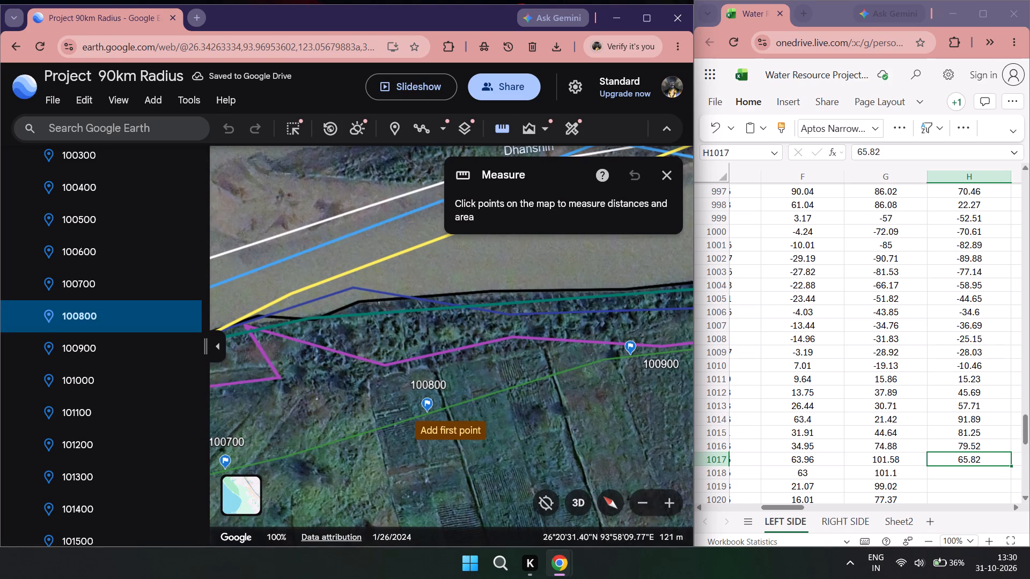
pyautogui.click(431, 414)
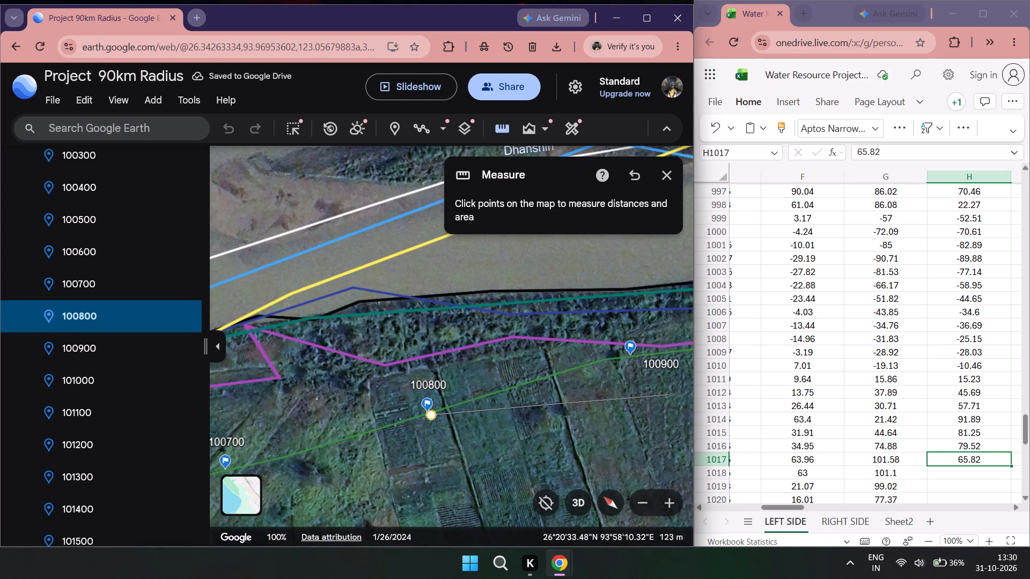
pyautogui.doubleClick(960, 474)
pyautogui.write('57.29')
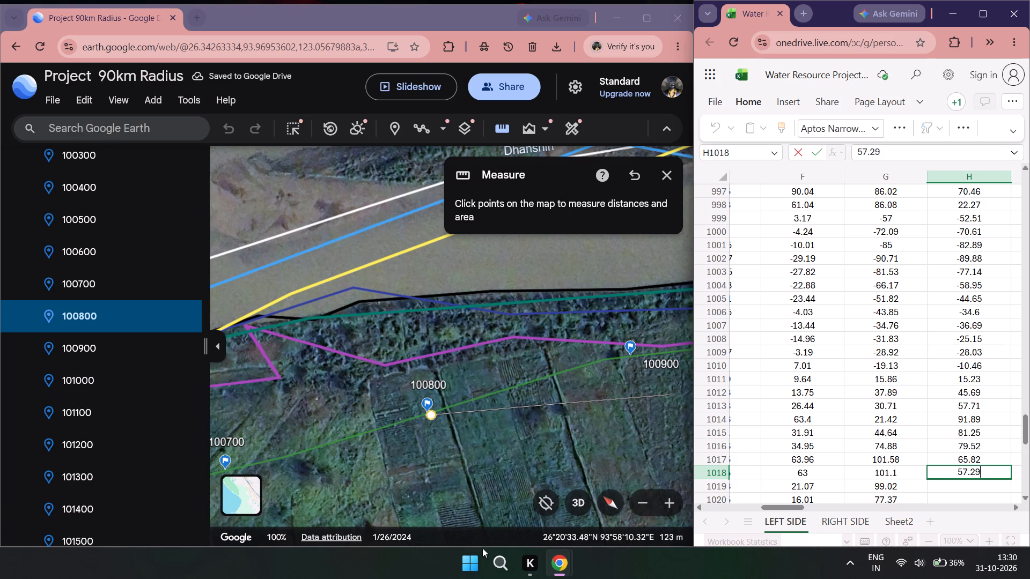
# Go to placemark 100900, measure from it to the black line with a fresh measurement, and record 32.05 in cell H1019.
pyautogui.doubleClick(92, 340)
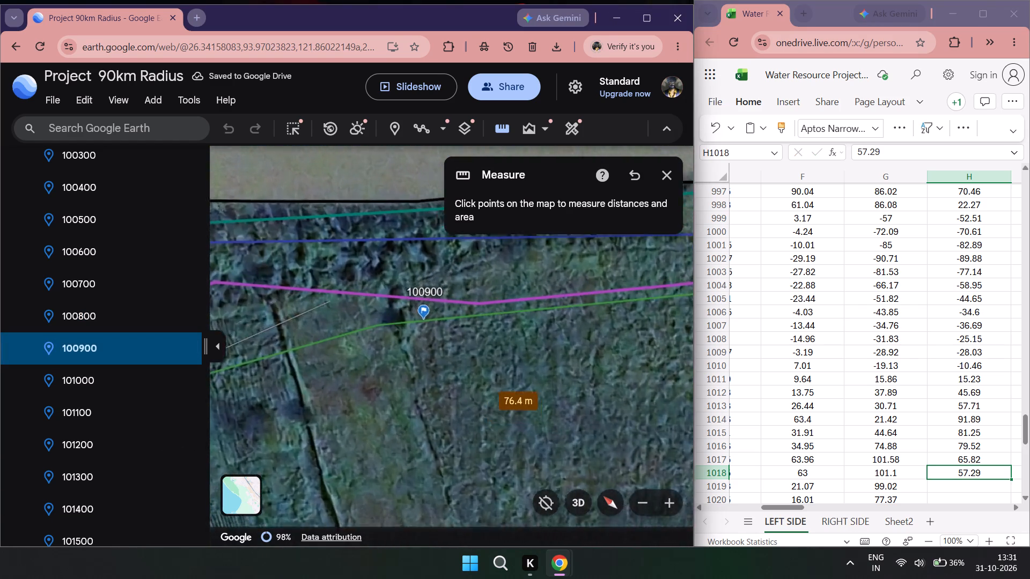
pyautogui.scroll(-3, 456, 360)
pyautogui.moveTo(448, 316); pyautogui.dragTo(451, 412)
pyautogui.scroll(-1, 470, 365)
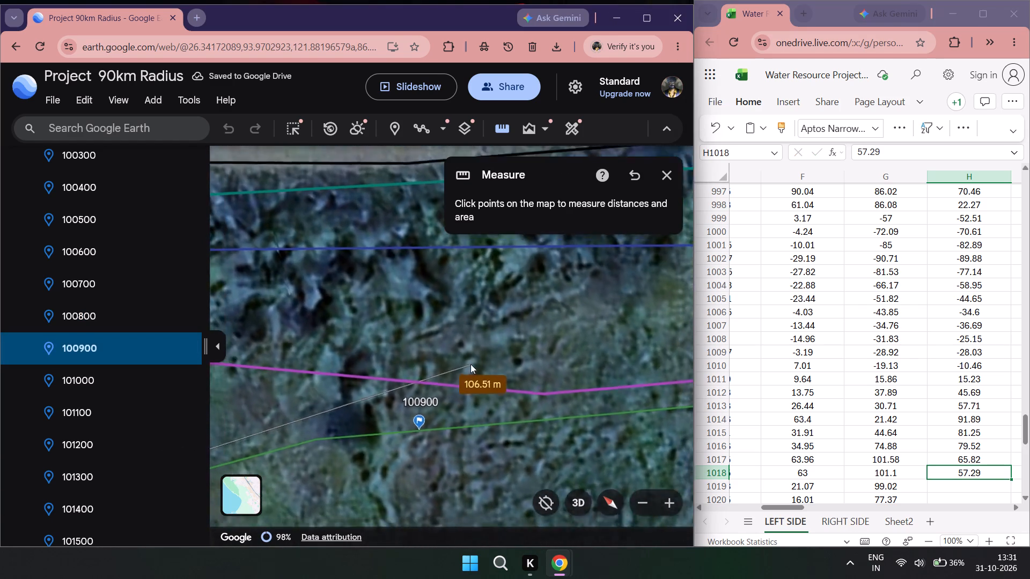
pyautogui.doubleClick(493, 125)
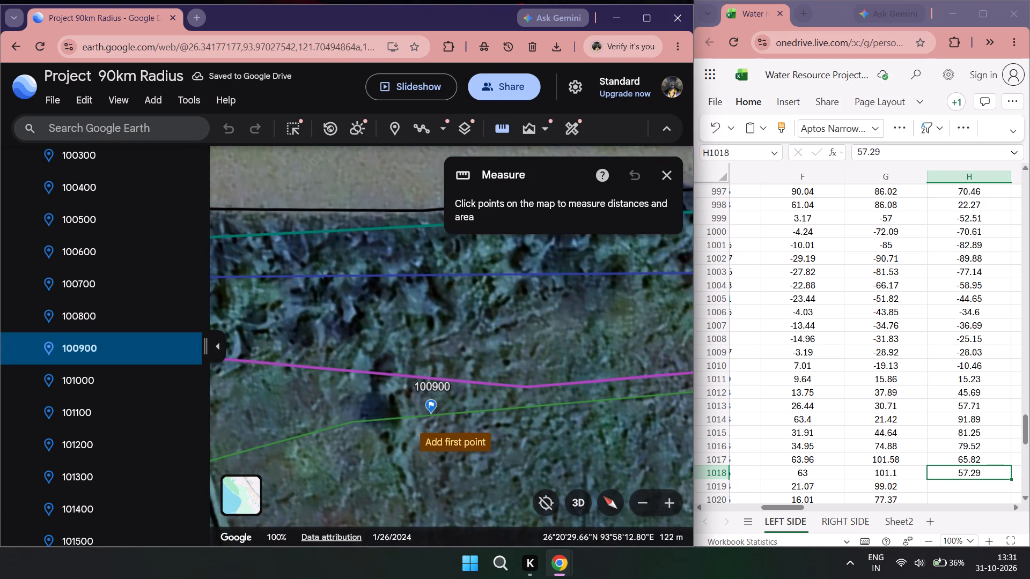
pyautogui.click(431, 415)
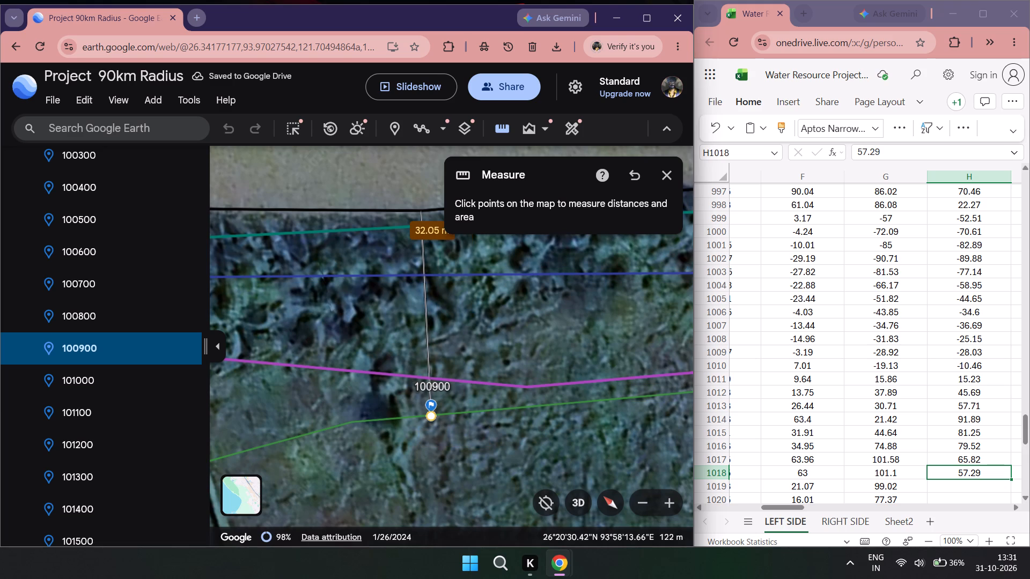
pyautogui.doubleClick(939, 486)
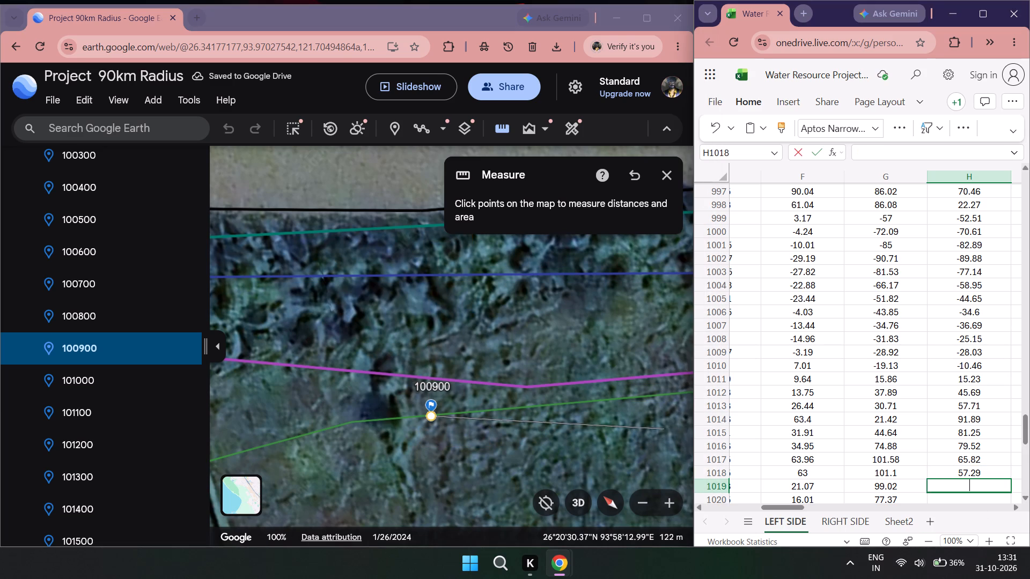
pyautogui.write('32.05')
# Go to placemark 101000, measure from it to the black line with a fresh measurement, and record 27.34 in cell H1020.
pyautogui.doubleClick(115, 368)
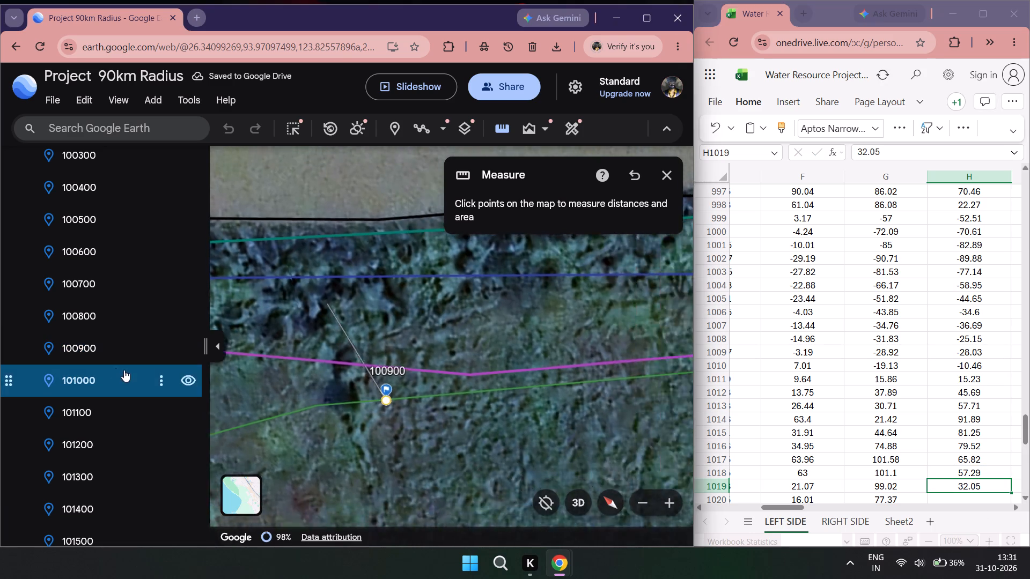
pyautogui.scroll(-3, 544, 431)
pyautogui.moveTo(517, 362); pyautogui.dragTo(497, 387)
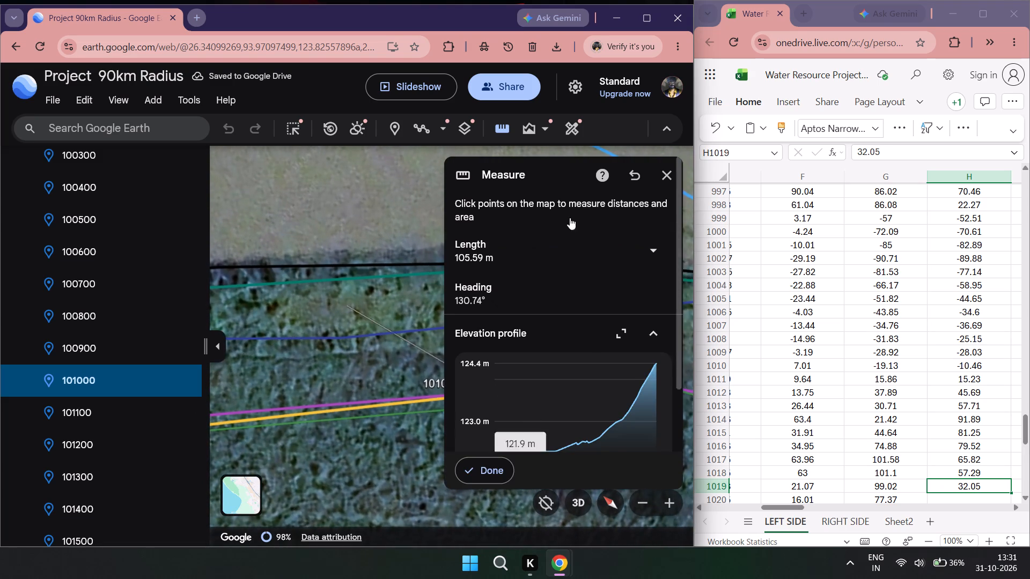
pyautogui.doubleClick(500, 129)
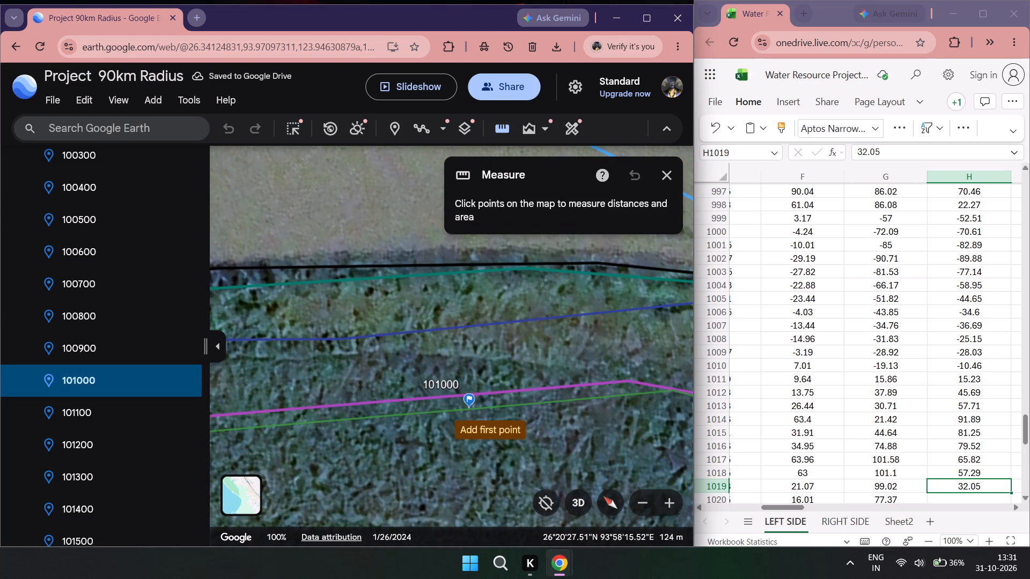
pyautogui.click(473, 412)
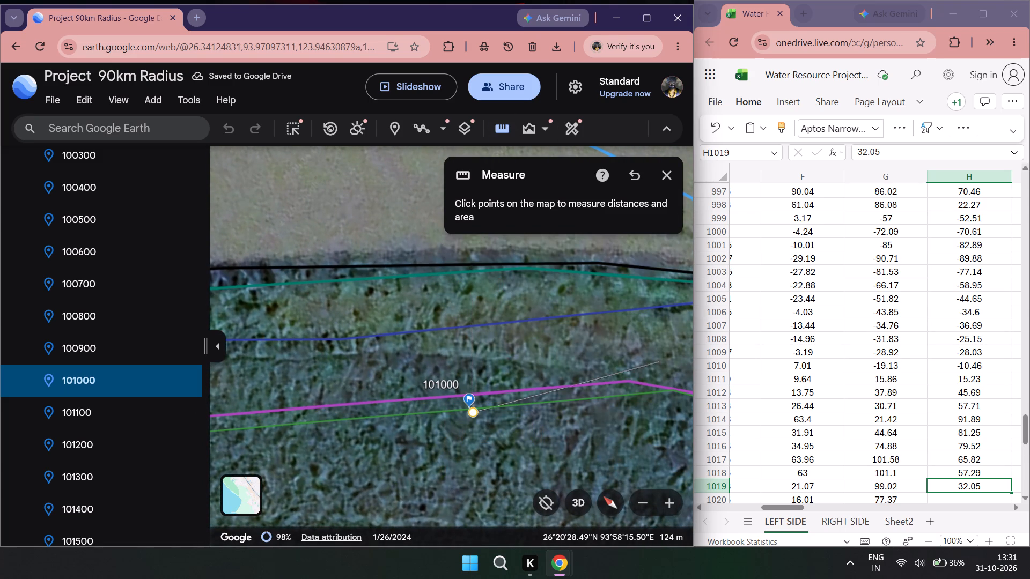
pyautogui.scroll(-3, 958, 485)
pyautogui.doubleClick(961, 303)
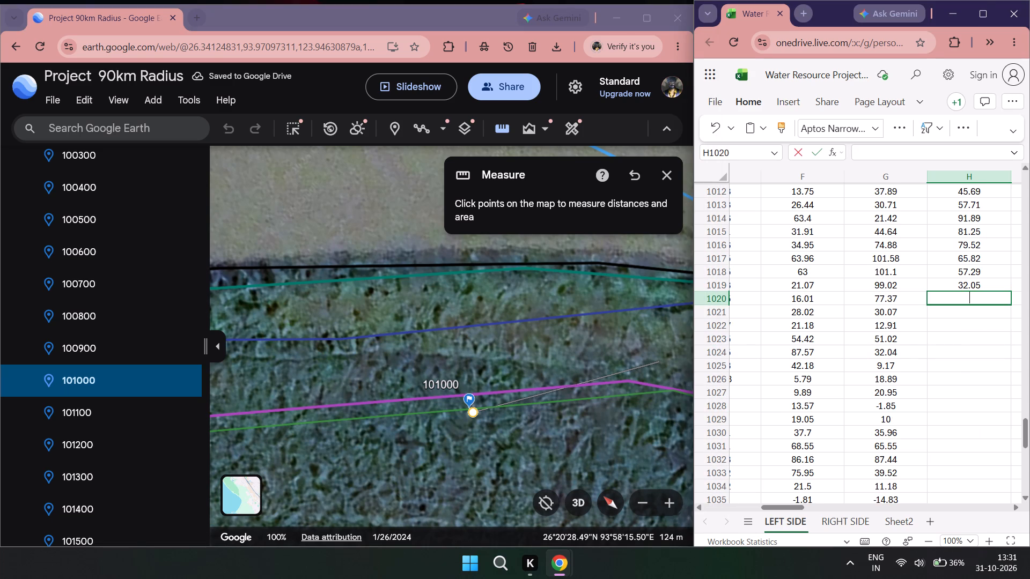
pyautogui.write('27.34')
# Go to placemark 101100 and measure from it to the black line with a fresh measurement.
pyautogui.doubleClick(93, 416)
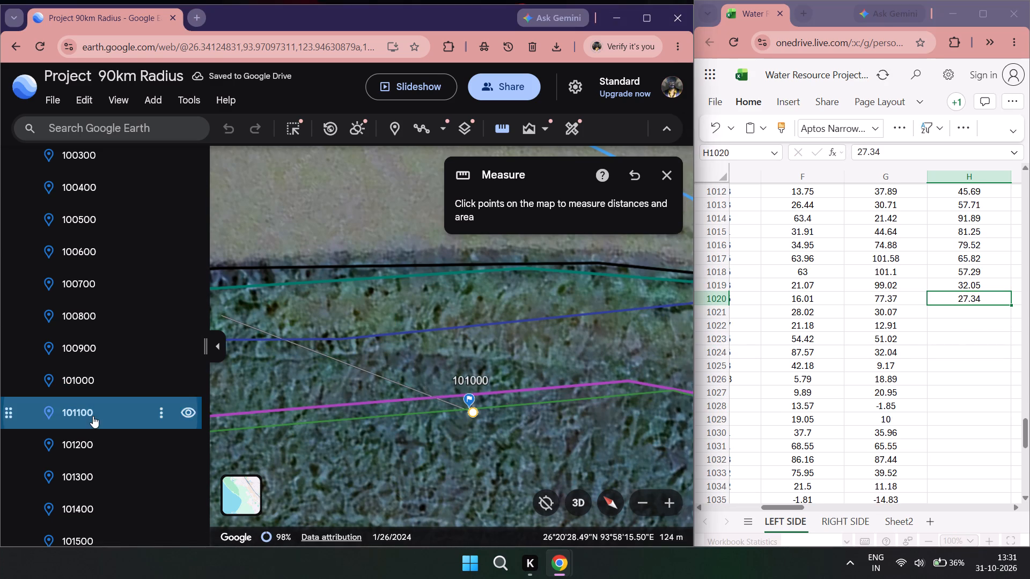
pyautogui.scroll(-2, 495, 361)
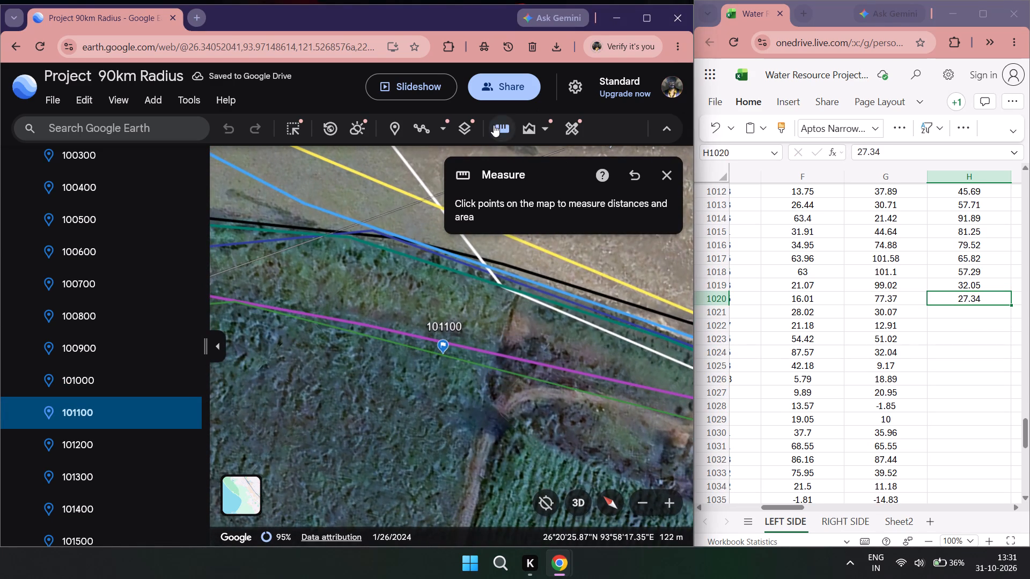
pyautogui.doubleClick(494, 125)
pyautogui.click(444, 358)
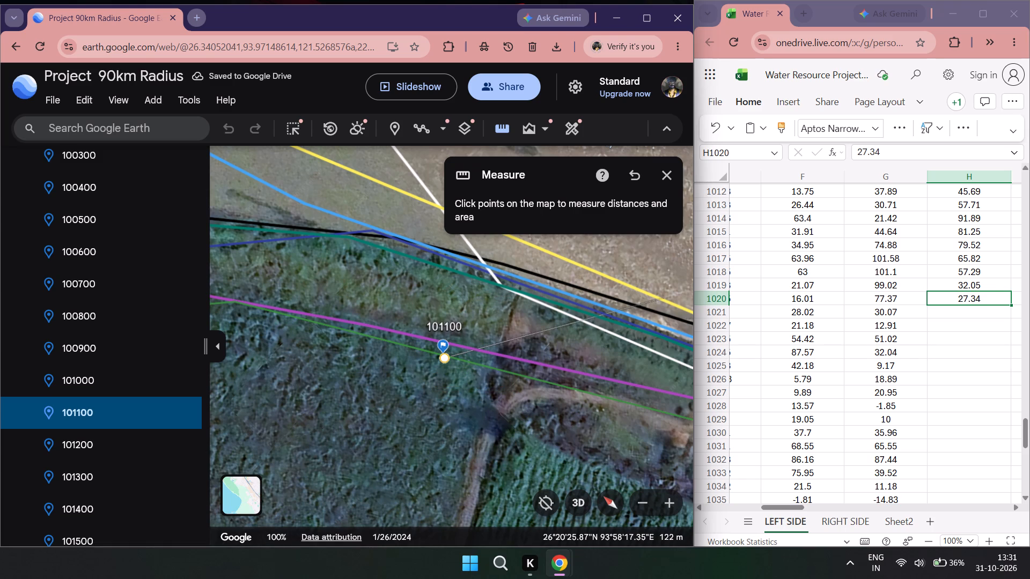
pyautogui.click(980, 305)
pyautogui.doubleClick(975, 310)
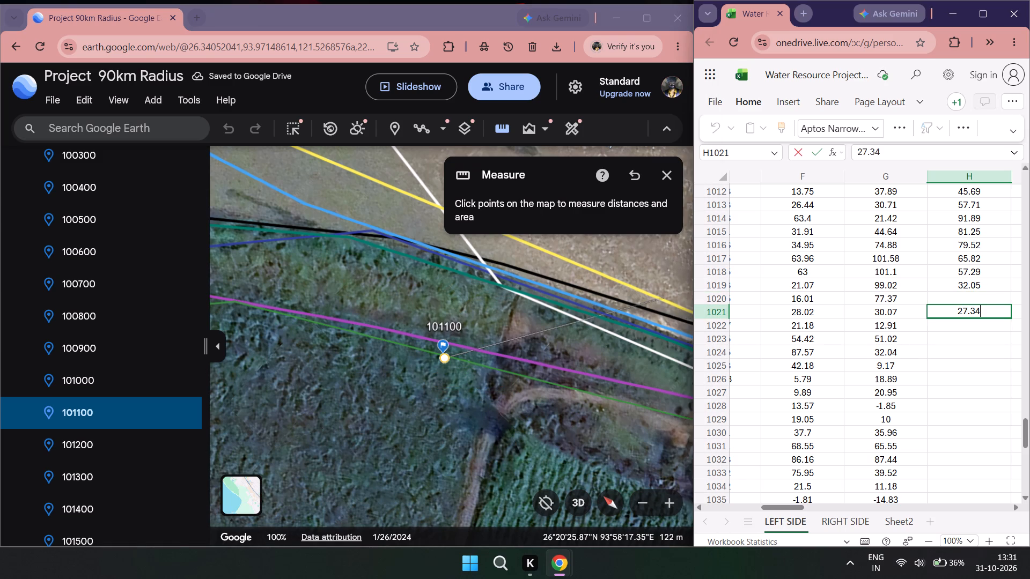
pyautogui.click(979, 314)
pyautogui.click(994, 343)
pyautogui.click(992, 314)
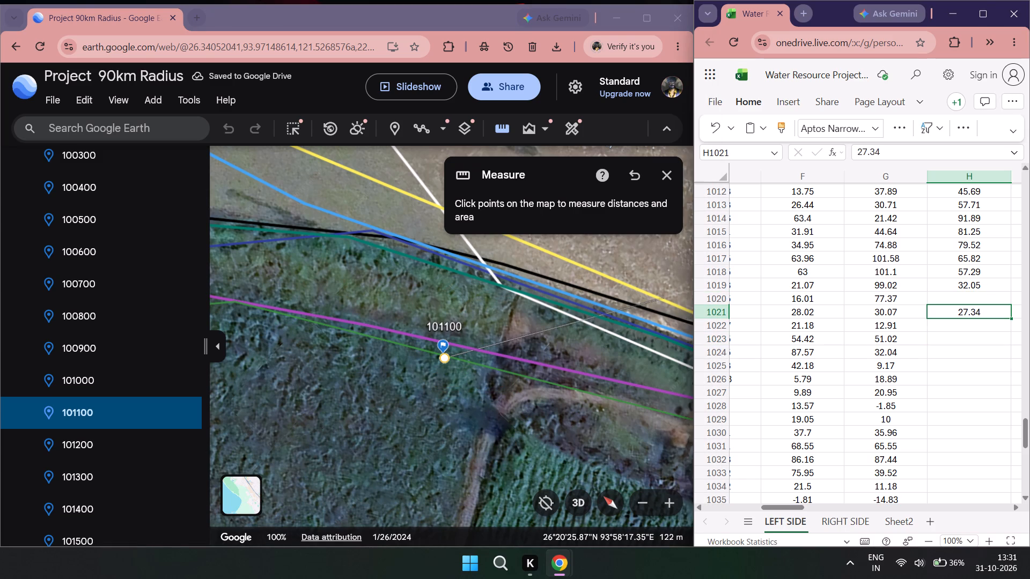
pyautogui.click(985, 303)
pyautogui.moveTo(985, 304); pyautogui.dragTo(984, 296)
# Record the offset 30.3 for placemark 101100 in cell H1021.
pyautogui.doubleClick(980, 315)
pyautogui.write('30.3')
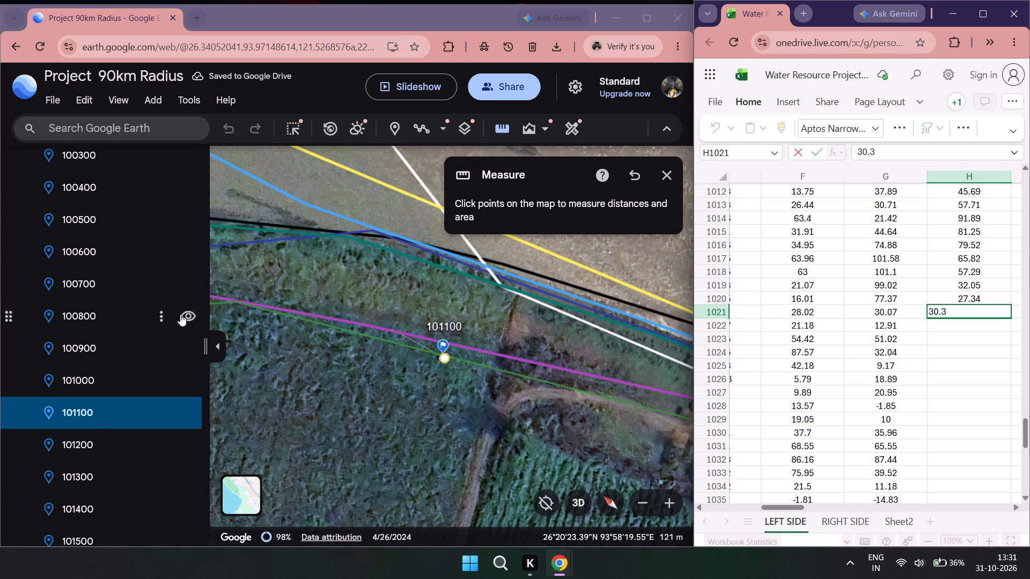
# Go to placemark 101200, measure from it to the black line with a fresh measurement, and record 30.38 in cell H1022.
pyautogui.doubleClick(146, 444)
pyautogui.scroll(-2, 438, 422)
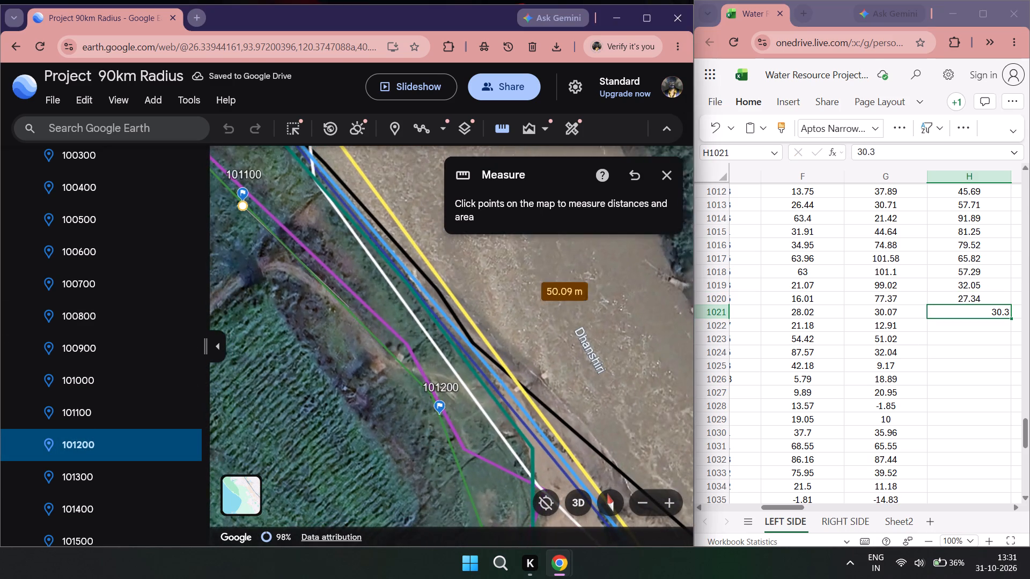
pyautogui.doubleClick(509, 125)
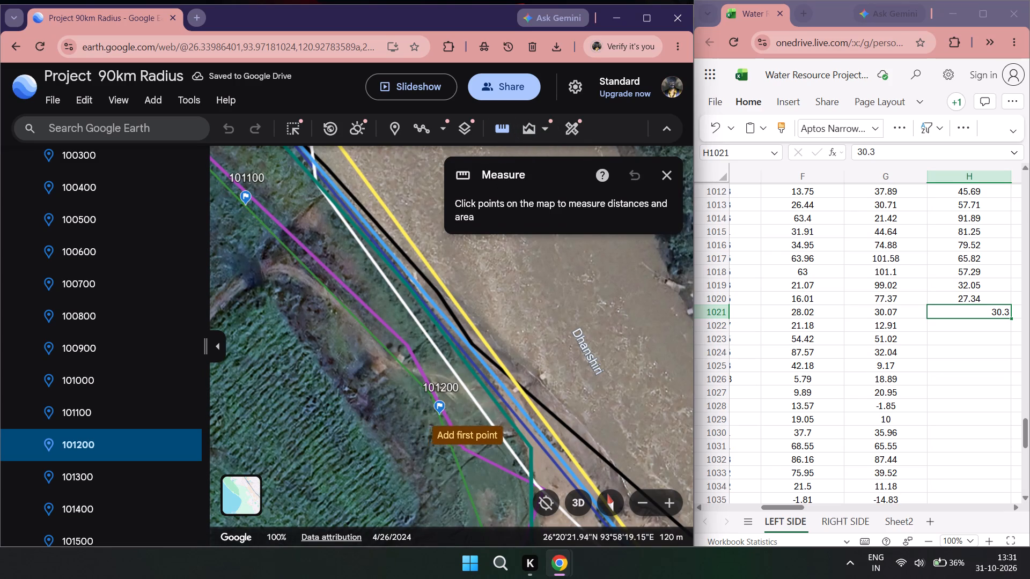
pyautogui.click(441, 418)
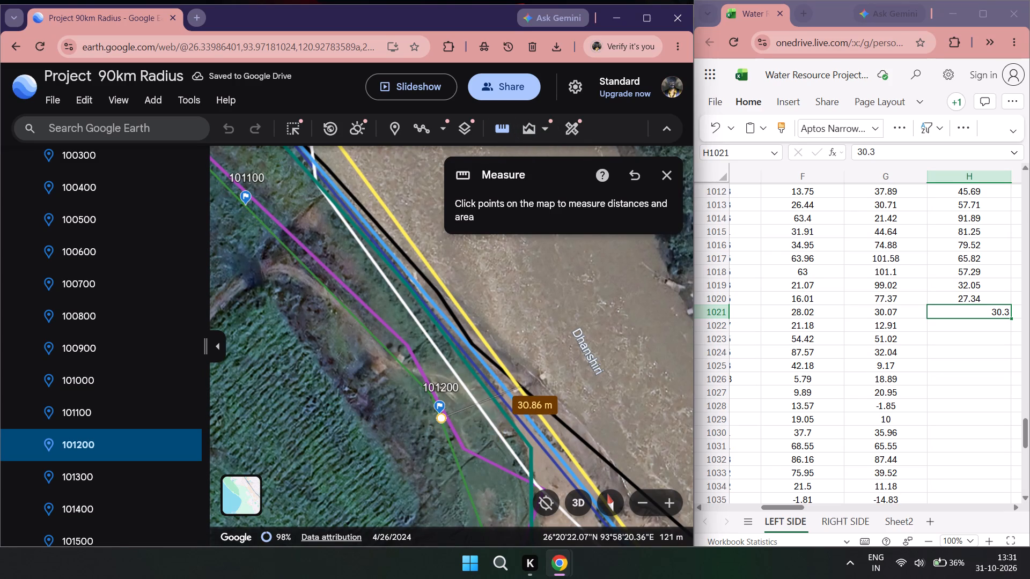
pyautogui.doubleClick(998, 327)
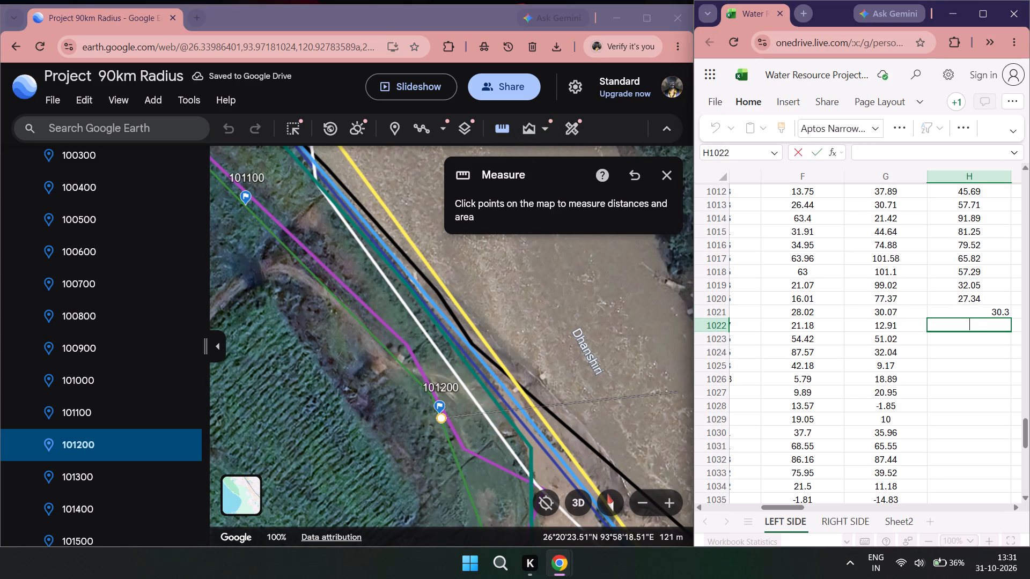
pyautogui.write('30.38')
# Go to placemark 101300, measure from it to the black line with a fresh measurement, and record 75 in cell H1023.
pyautogui.doubleClick(54, 477)
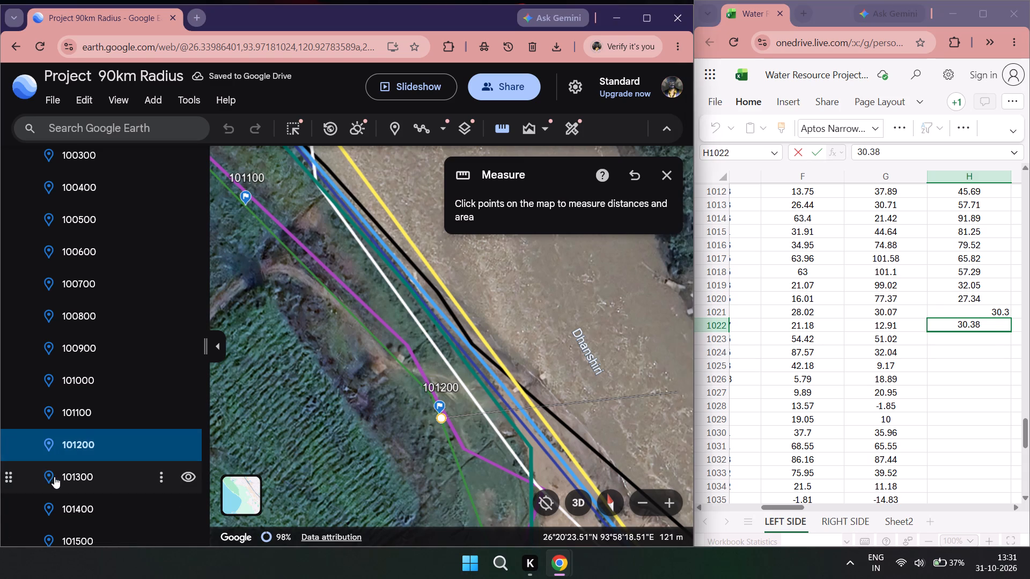
pyautogui.scroll(-4, 426, 474)
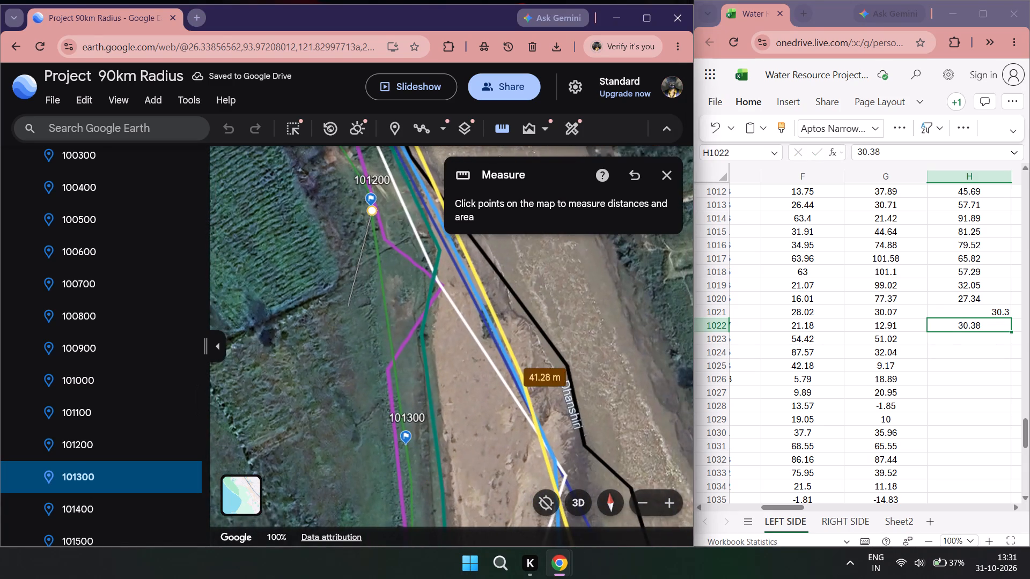
pyautogui.doubleClick(509, 124)
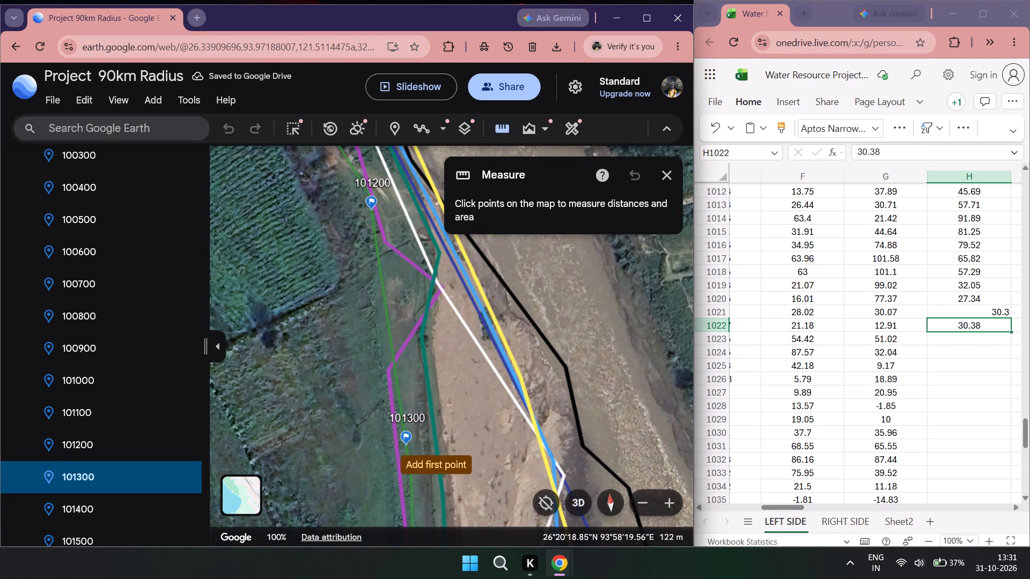
pyautogui.click(405, 444)
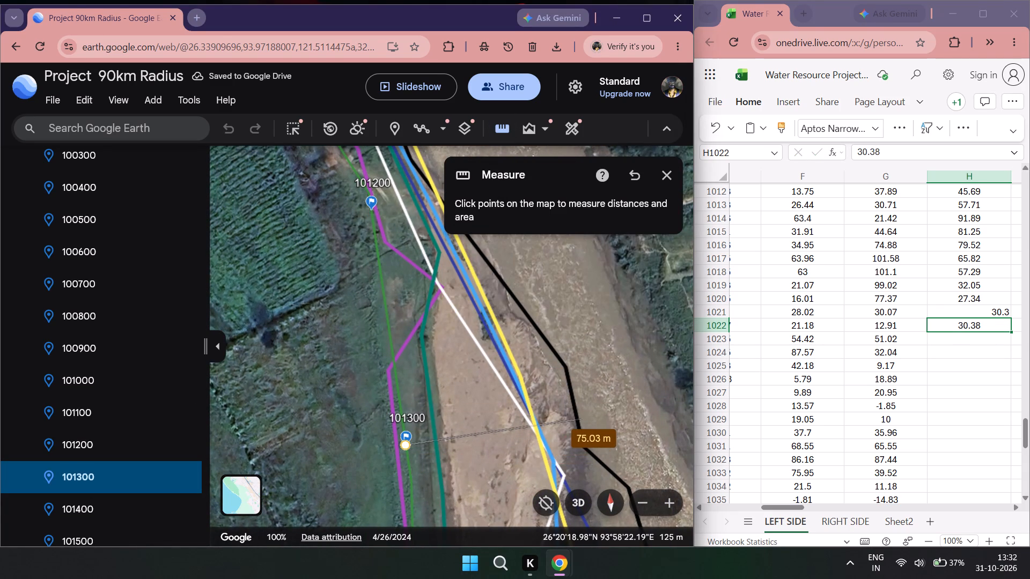
pyautogui.doubleClick(969, 343)
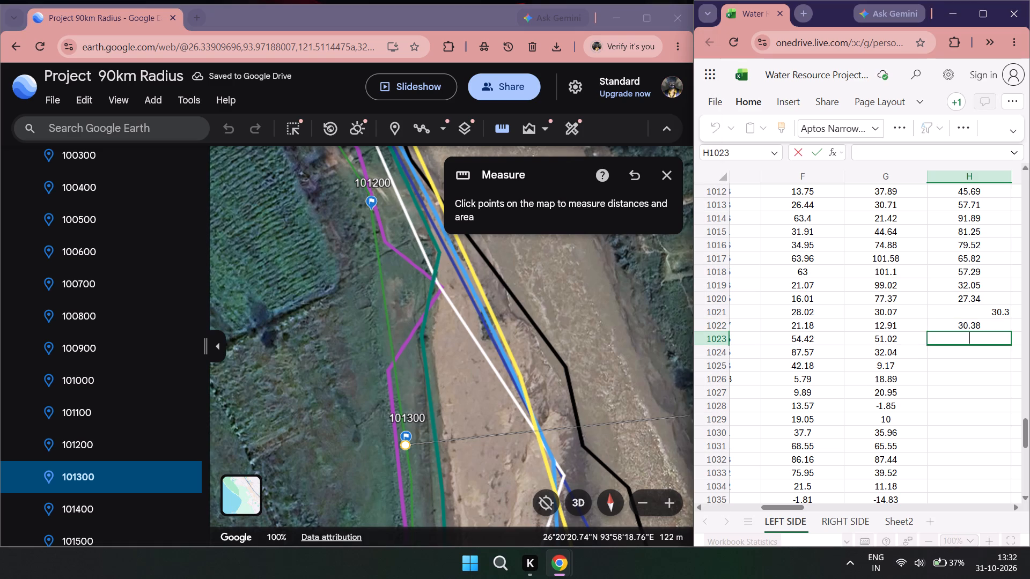
pyautogui.write('75')
# Go to placemark 101400, measure from it to the black line with a fresh measurement, and record 90.81 in cell H1024.
pyautogui.scroll(-1, 104, 430)
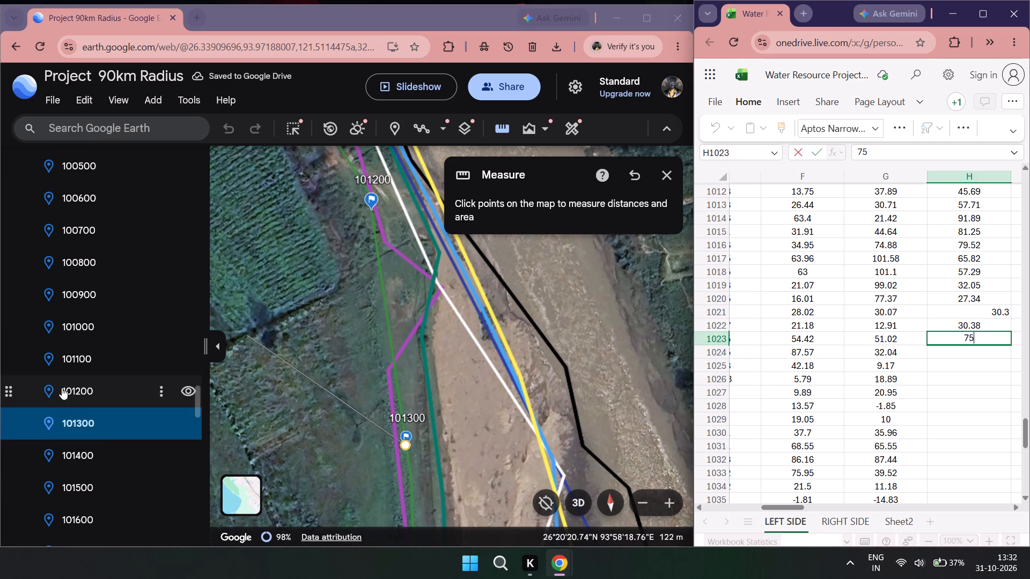
pyautogui.doubleClick(70, 460)
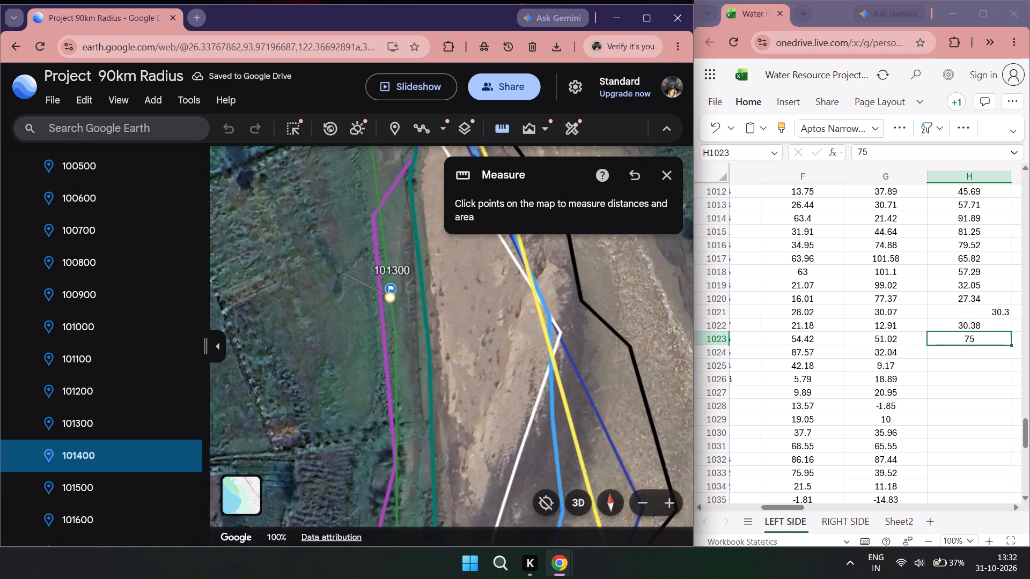
pyautogui.scroll(-2, 379, 396)
pyautogui.doubleClick(512, 120)
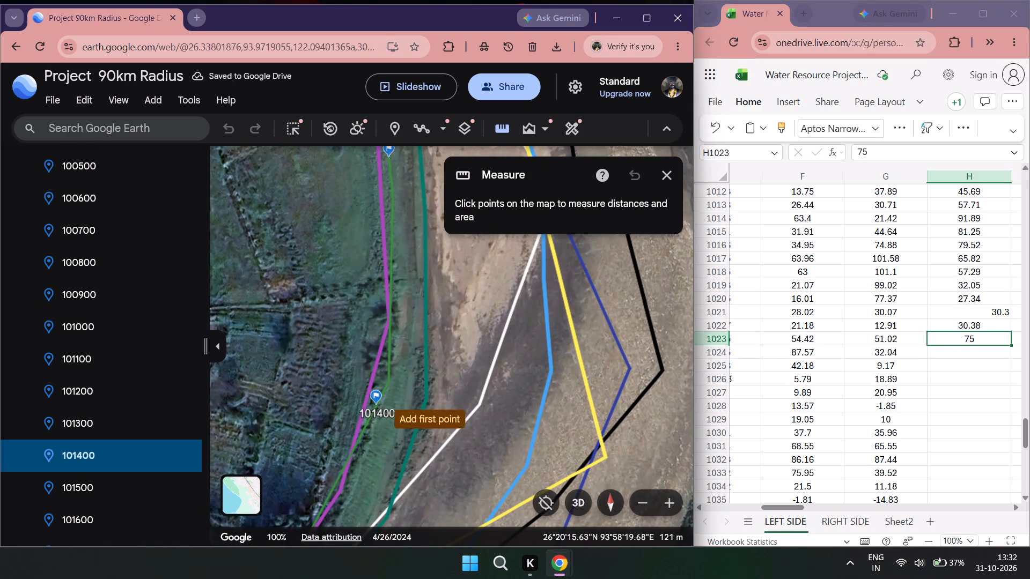
pyautogui.click(374, 411)
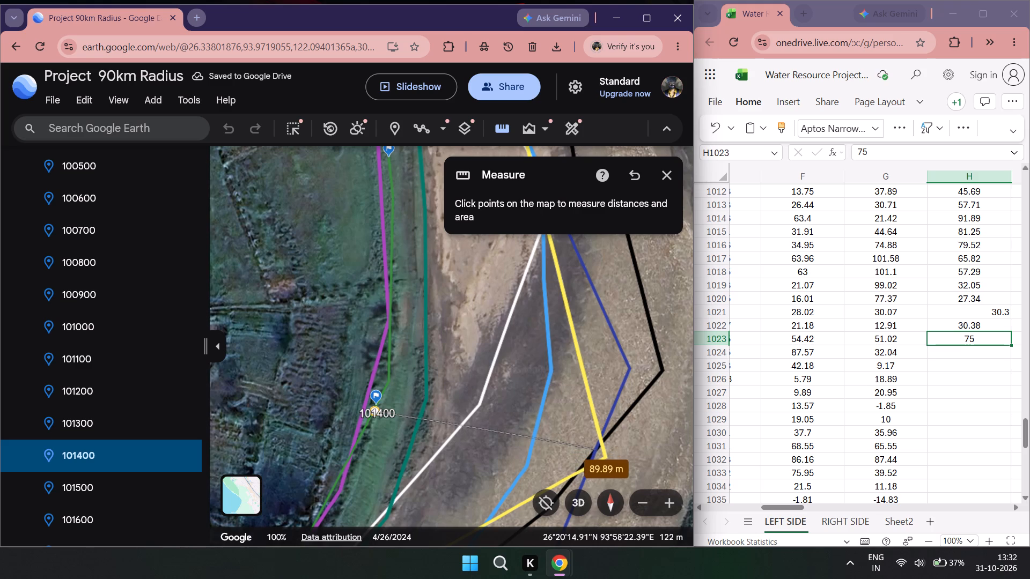
pyautogui.doubleClick(958, 355)
pyautogui.write('90.')
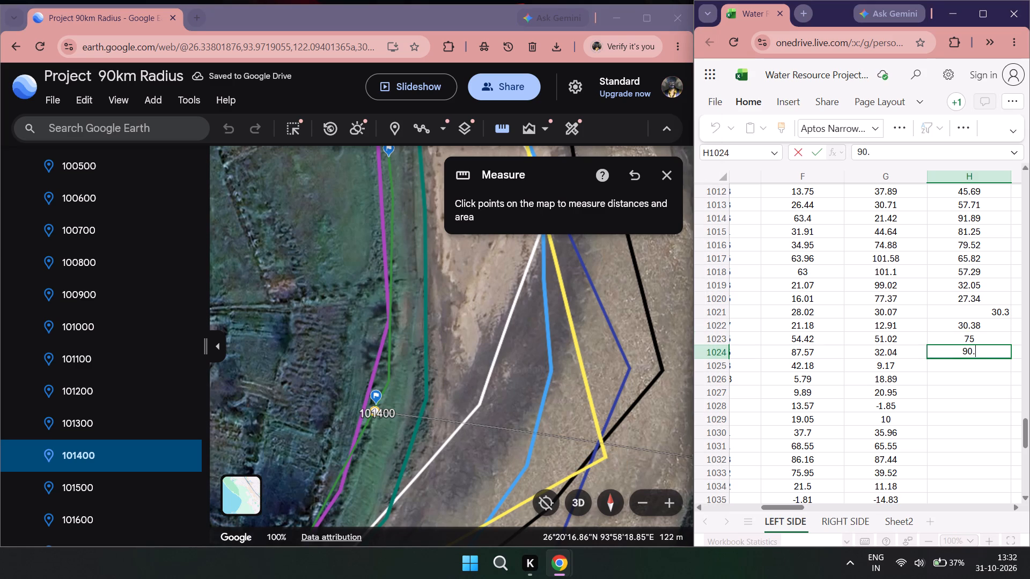
pyautogui.write('81')
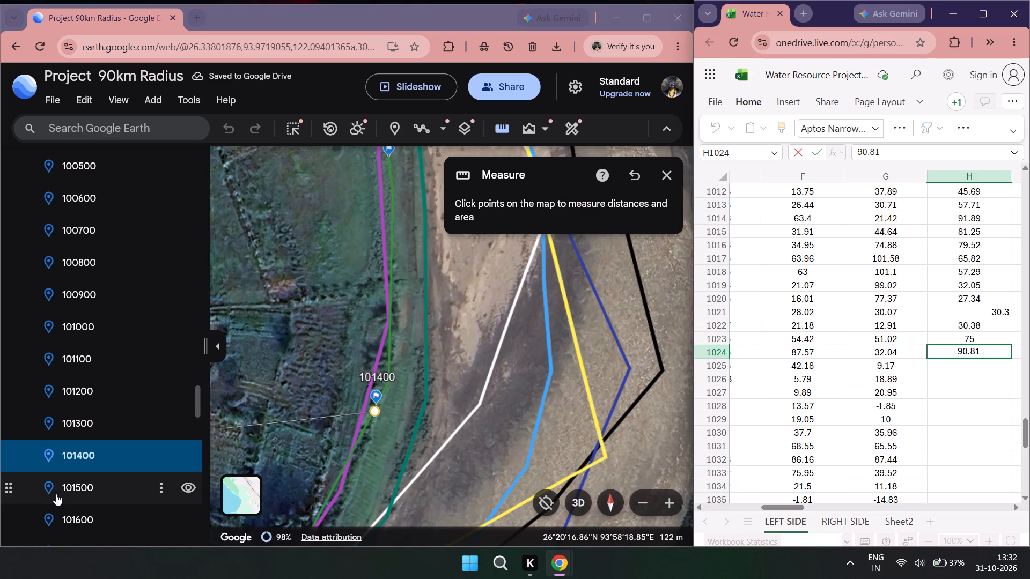
# Go to placemark 101500, measure from it to the black line with a fresh measurement, and record 28.87 in cell H1025.
pyautogui.doubleClick(56, 494)
pyautogui.scroll(-1, 360, 421)
pyautogui.doubleClick(494, 128)
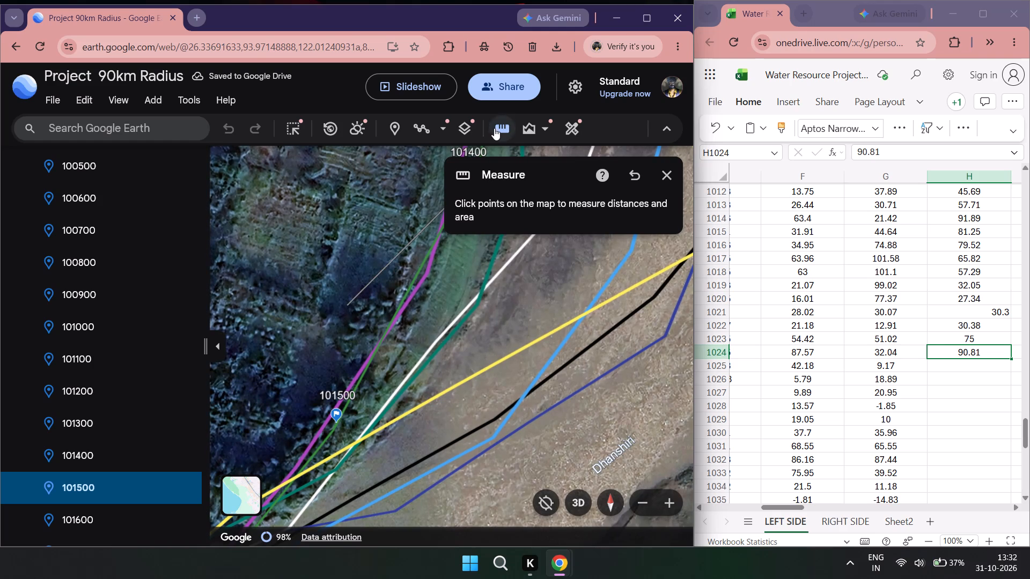
pyautogui.click(335, 422)
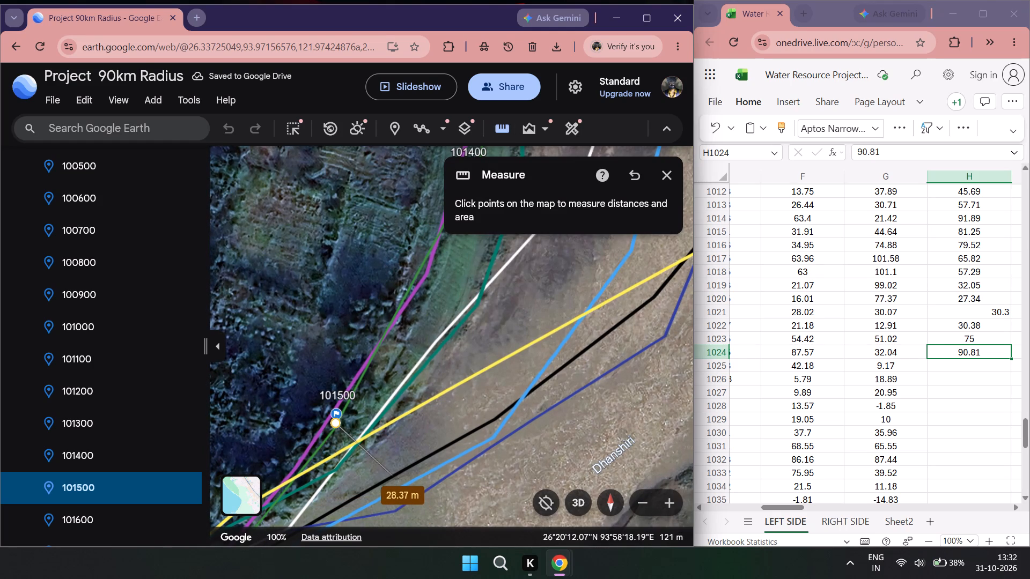
pyautogui.doubleClick(959, 368)
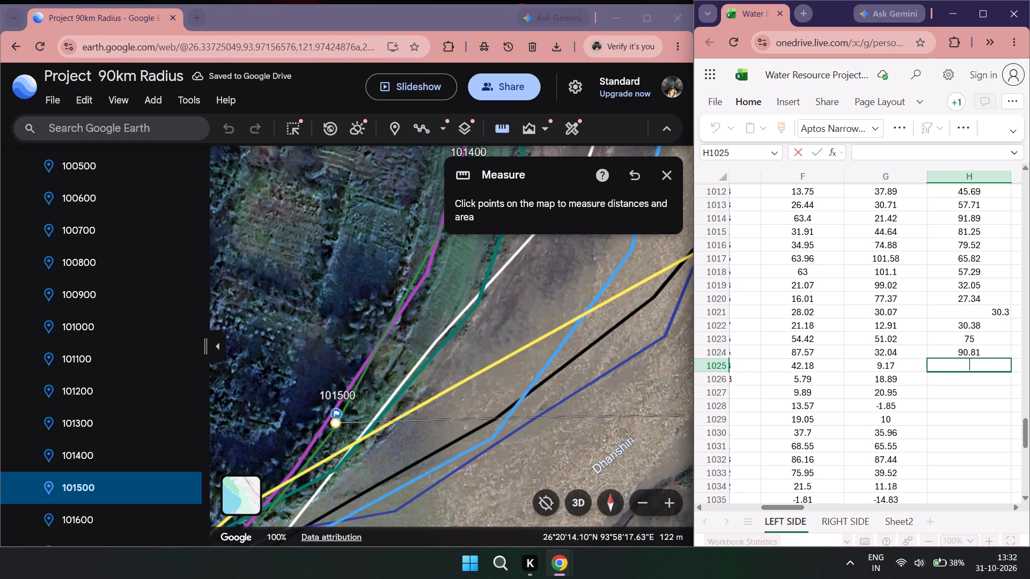
pyautogui.write('28.87')
# Go to placemark 101600, measure from it to the black line with a fresh measurement, and record -13.51 in cell H1026.
pyautogui.scroll(-4, 146, 472)
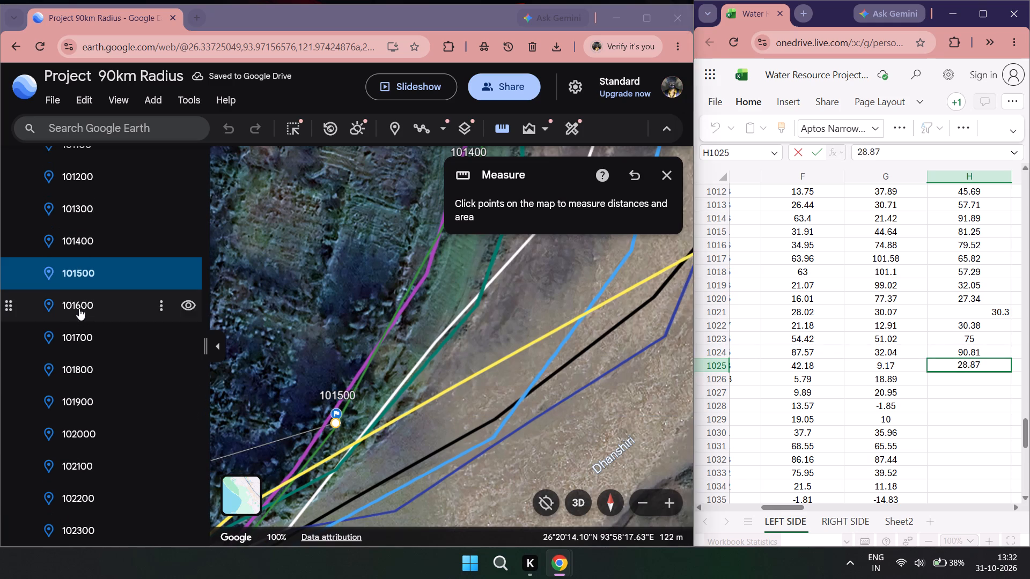
pyautogui.doubleClick(79, 308)
pyautogui.scroll(-2, 455, 406)
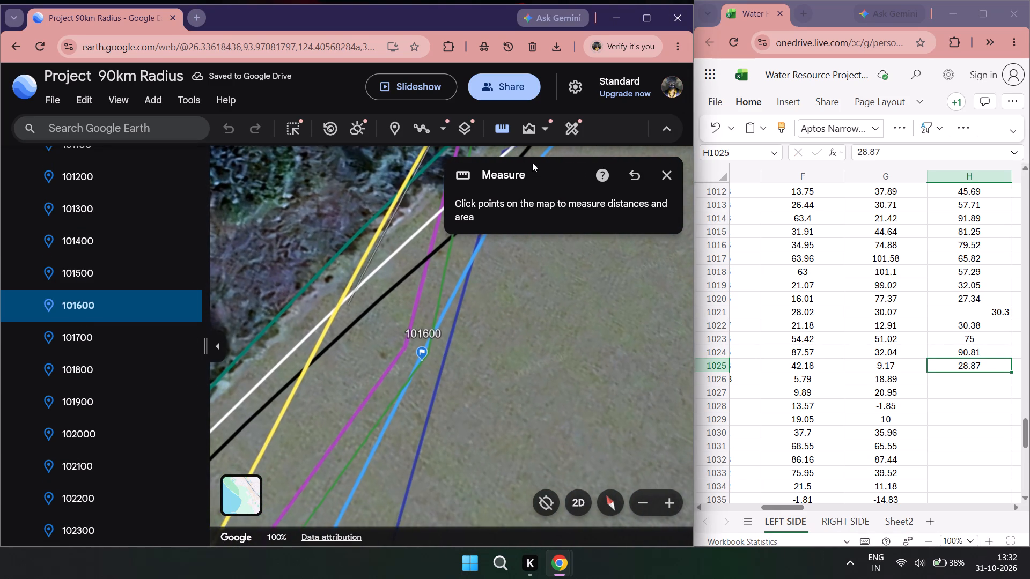
pyautogui.doubleClick(510, 132)
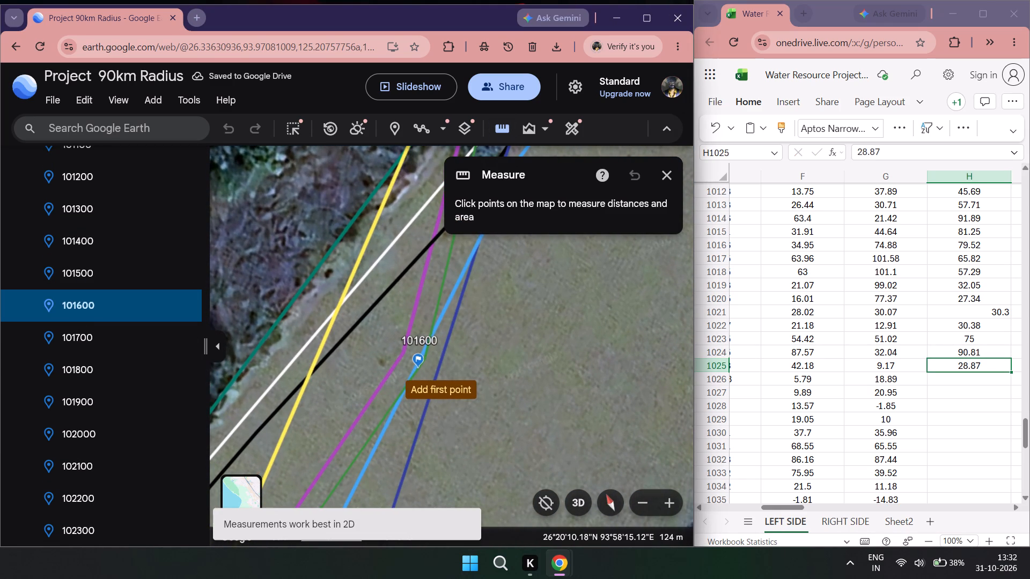
pyautogui.click(418, 369)
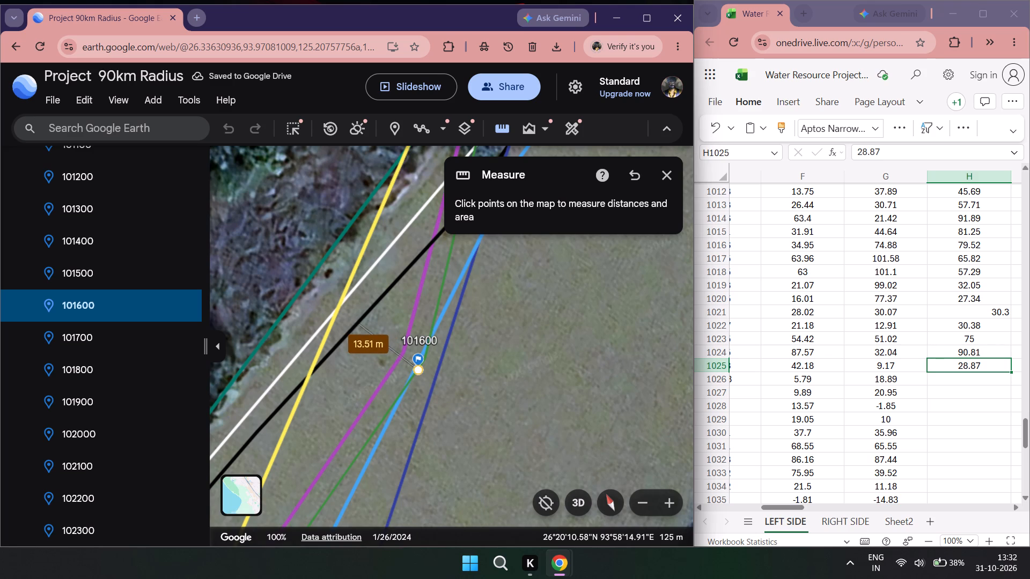
pyautogui.click(980, 377)
pyautogui.click(976, 376)
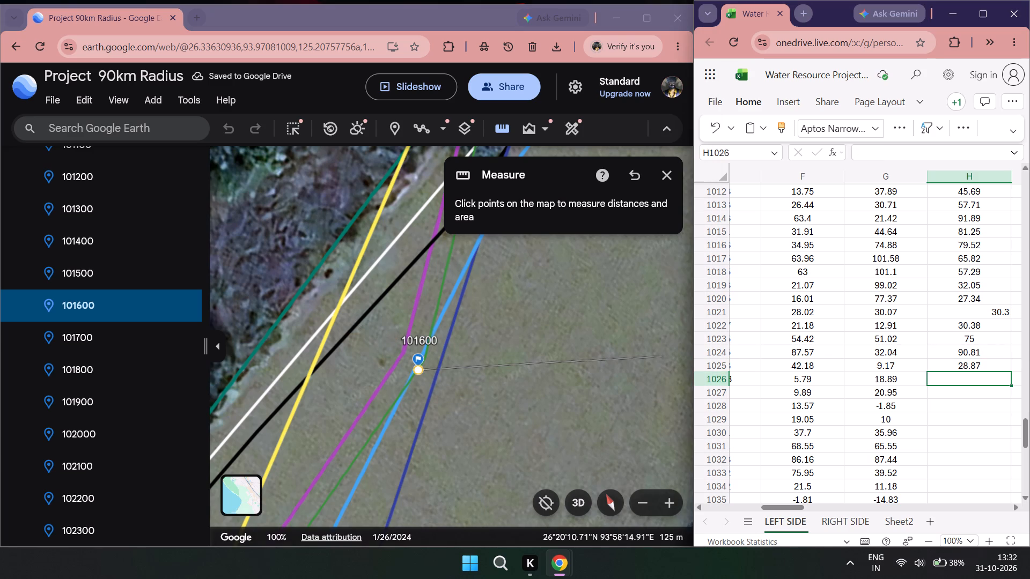
pyautogui.doubleClick(975, 377)
pyautogui.write('-13.51')
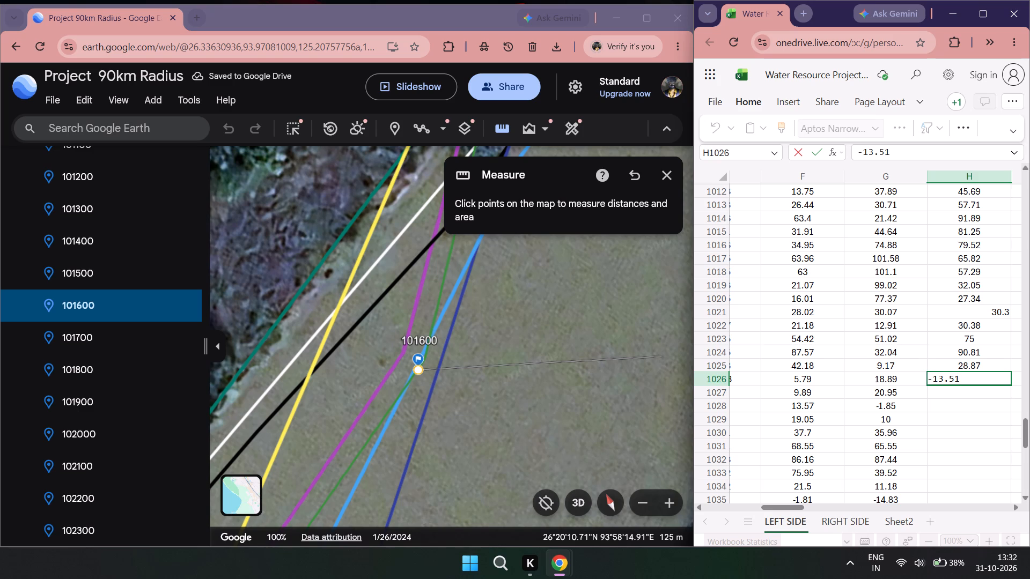
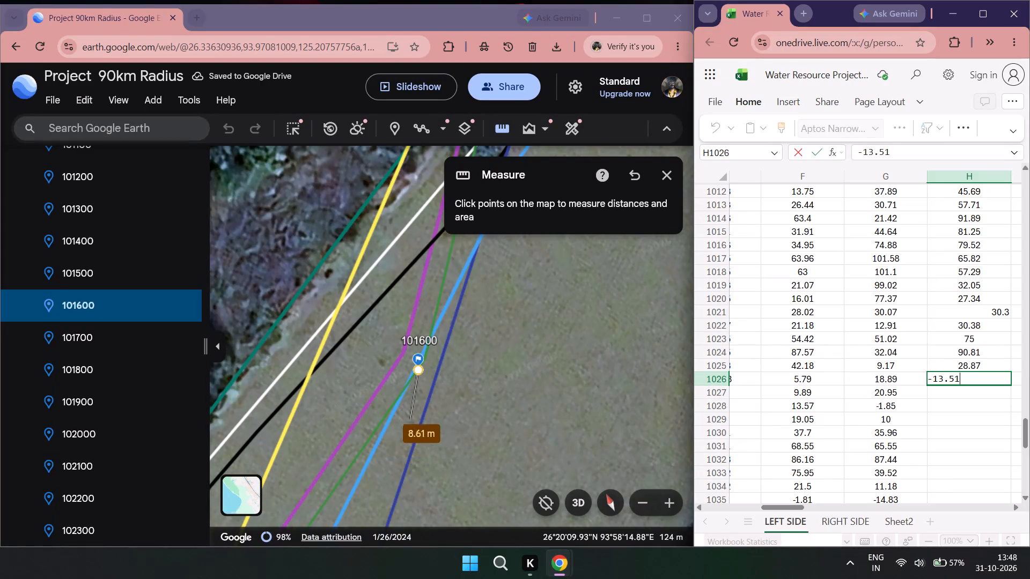
# Go to placemark 101700, measure from it to the black line with a fresh measurement, and record -18.56 in cell H1027.
pyautogui.click(498, 130)
pyautogui.doubleClick(100, 338)
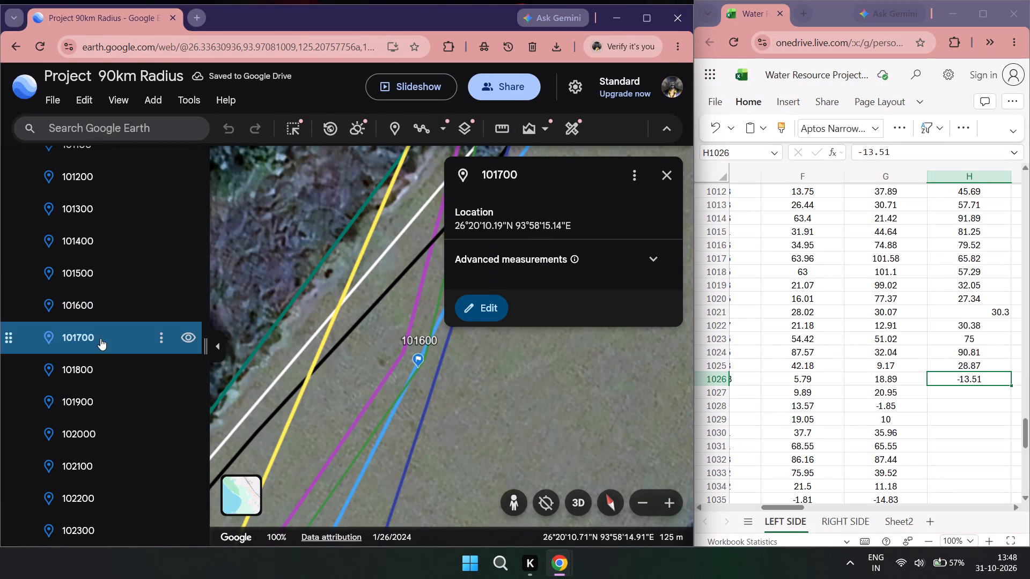
pyautogui.scroll(-2, 391, 421)
pyautogui.moveTo(356, 414); pyautogui.dragTo(519, 423)
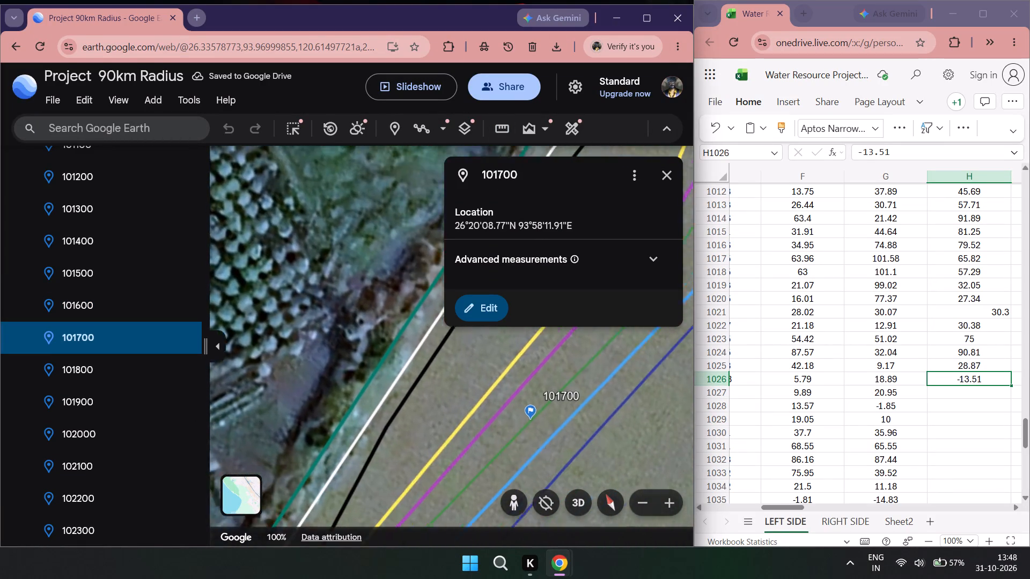
pyautogui.moveTo(519, 423); pyautogui.dragTo(513, 415)
pyautogui.doubleClick(496, 134)
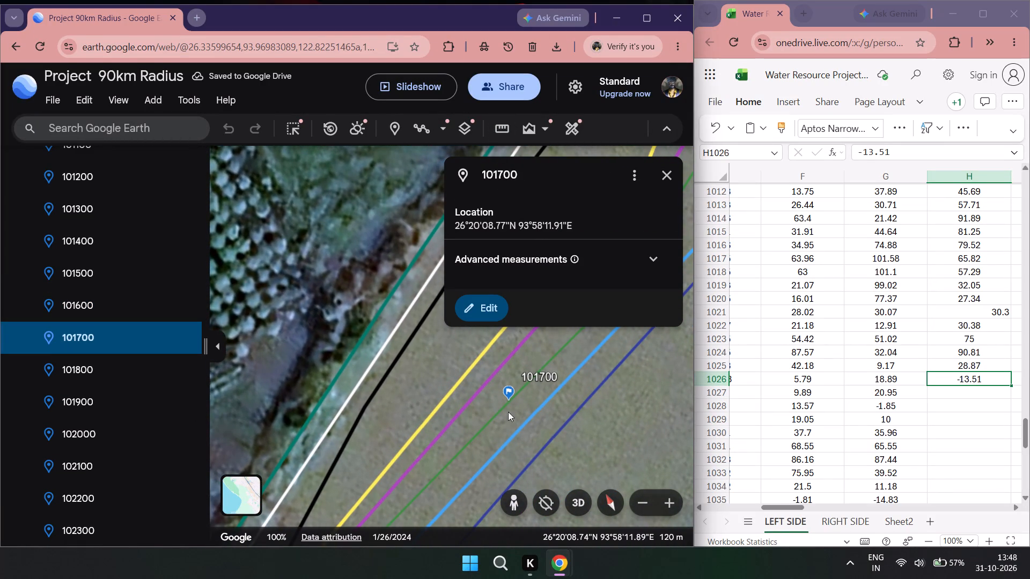
pyautogui.click(512, 125)
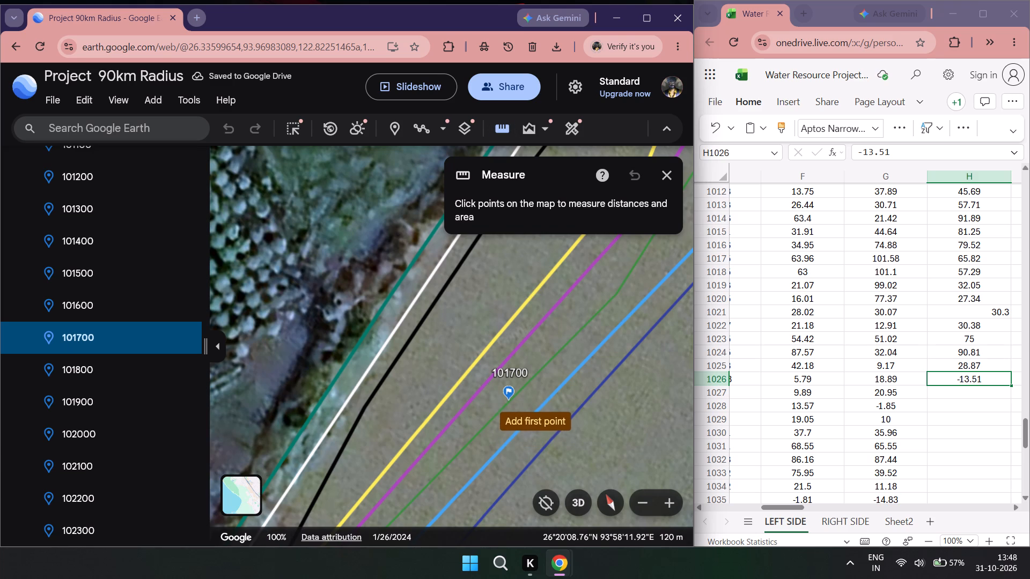
pyautogui.click(508, 403)
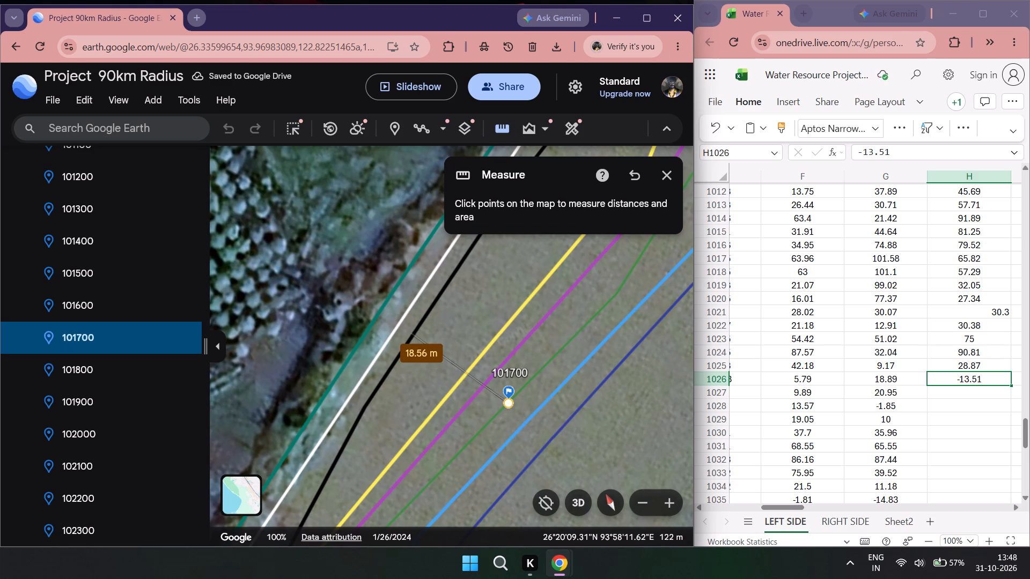
pyautogui.doubleClick(947, 396)
pyautogui.write('-18.')
pyautogui.write('56')
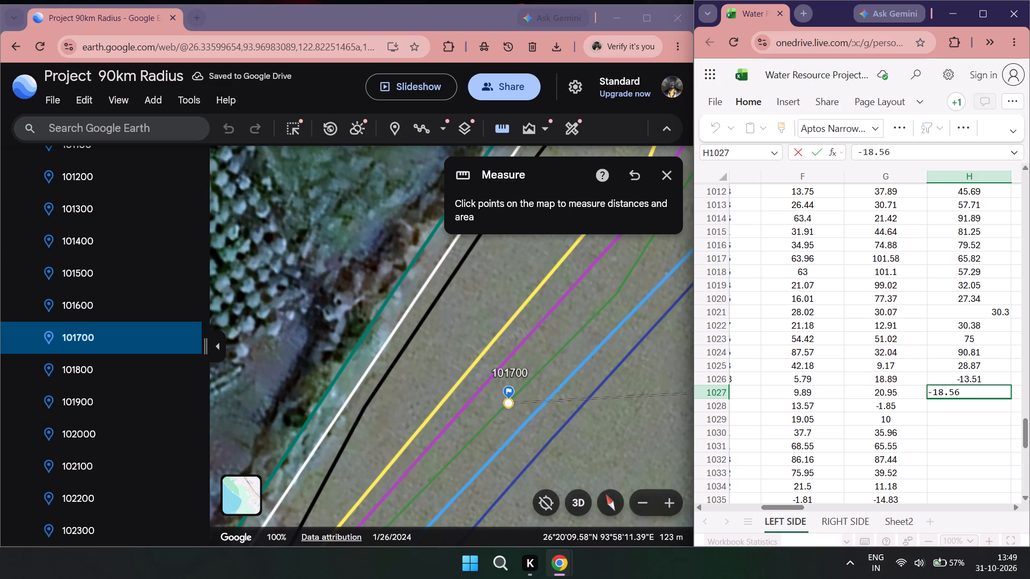
# Go to placemark 101800, measure from it to the black line with a fresh measurement, and record 5.58 in cell H1028.
pyautogui.doubleClick(40, 373)
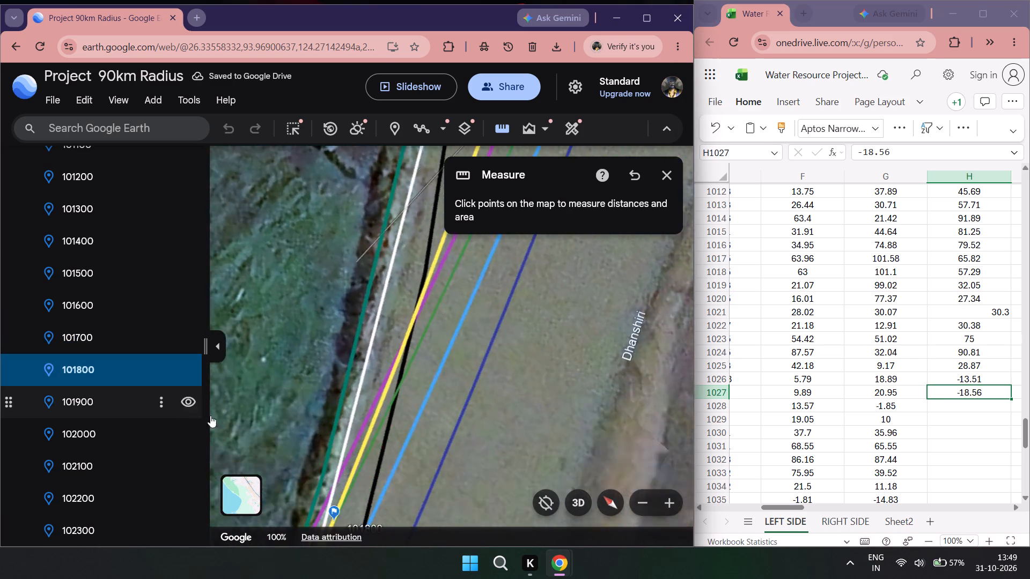
pyautogui.scroll(-1, 411, 372)
pyautogui.doubleClick(505, 138)
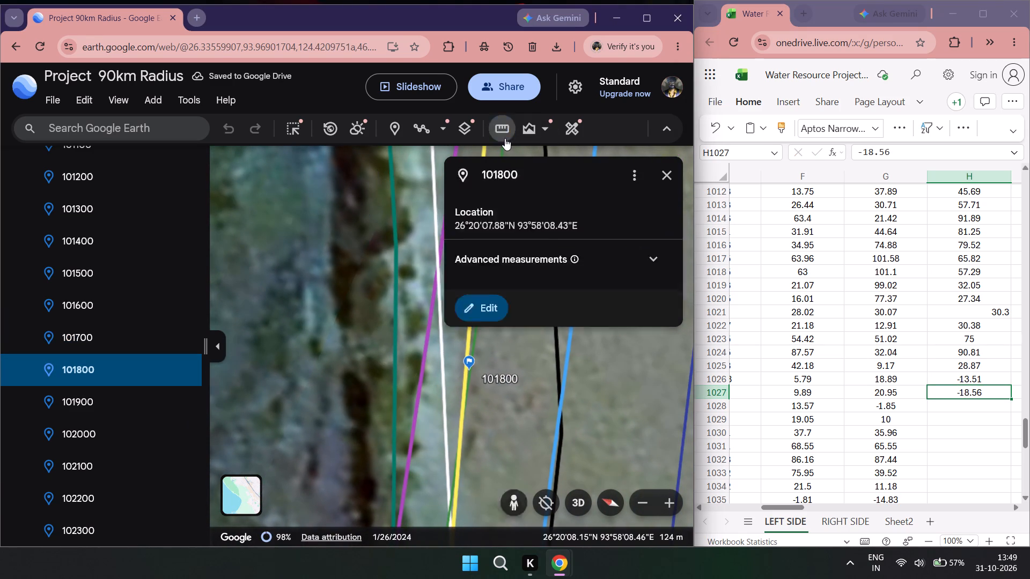
pyautogui.click(470, 369)
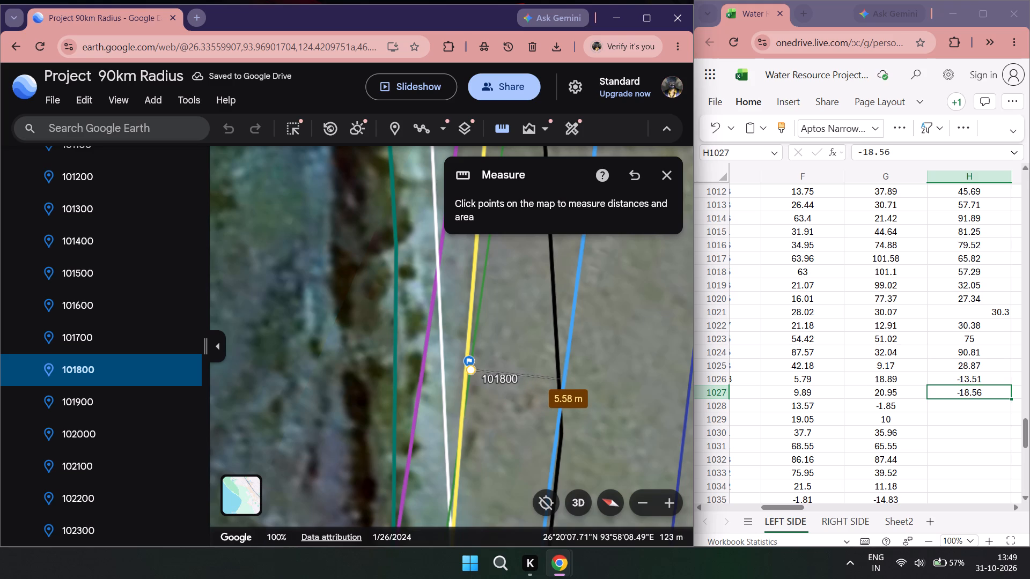
pyautogui.doubleClick(979, 404)
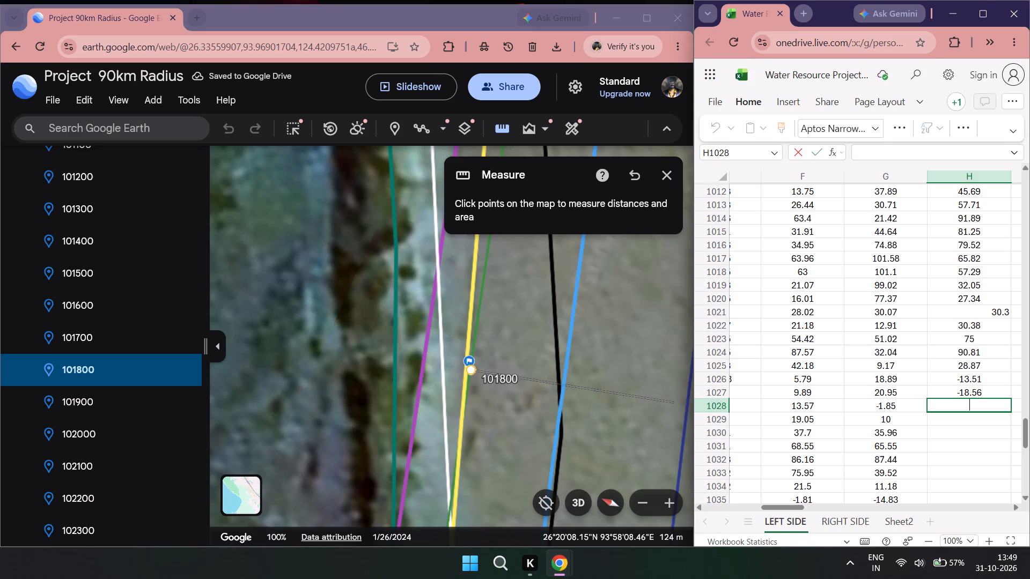
pyautogui.write('5.58')
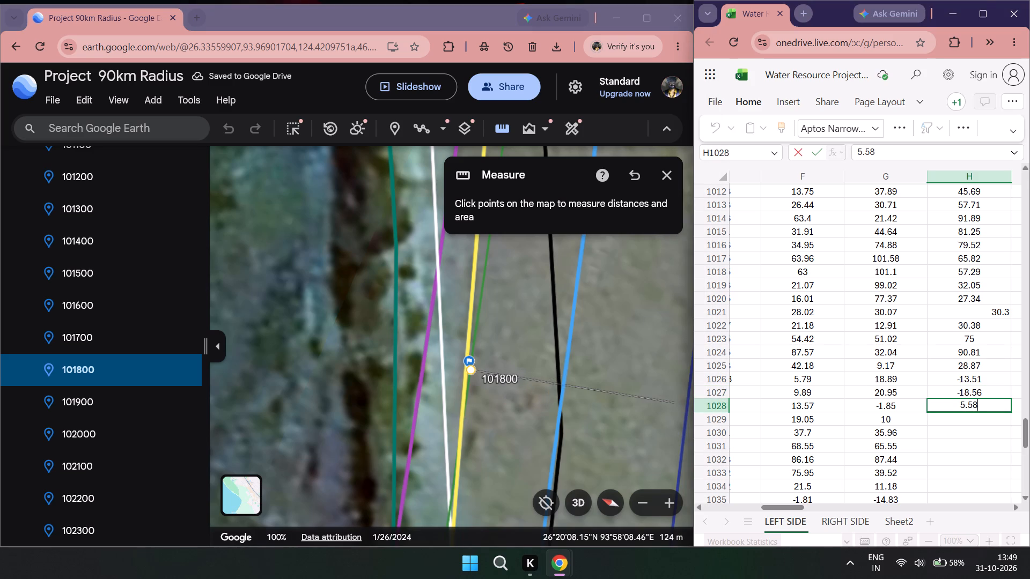
# Go to placemark 101900, measure from it to the black line with a fresh measurement, and record 18.31 in cell H1029.
pyautogui.doubleClick(146, 399)
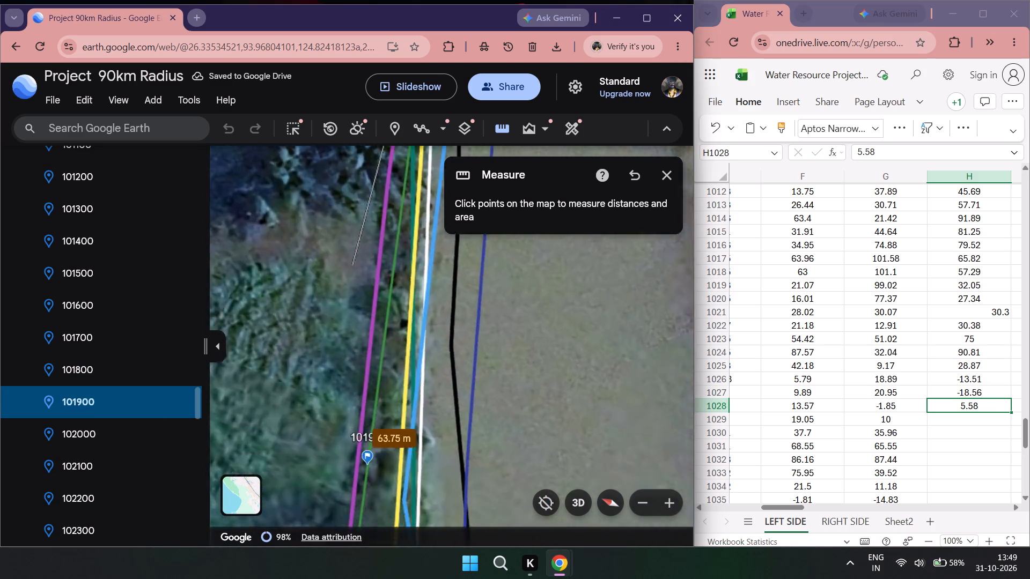
pyautogui.scroll(-2, 444, 418)
pyautogui.moveTo(571, 320); pyautogui.dragTo(480, 317)
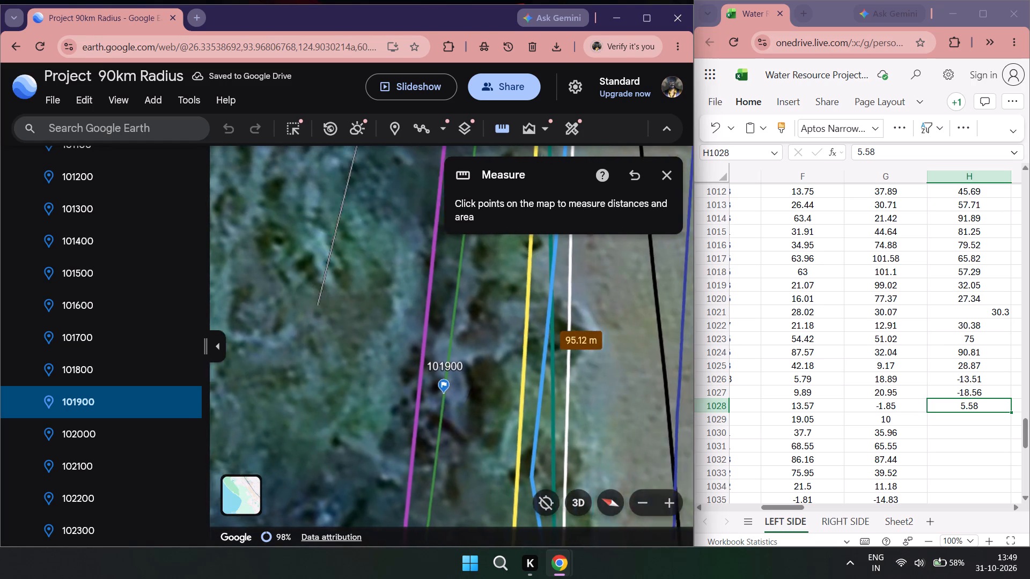
pyautogui.moveTo(480, 317); pyautogui.dragTo(476, 316)
pyautogui.doubleClick(492, 132)
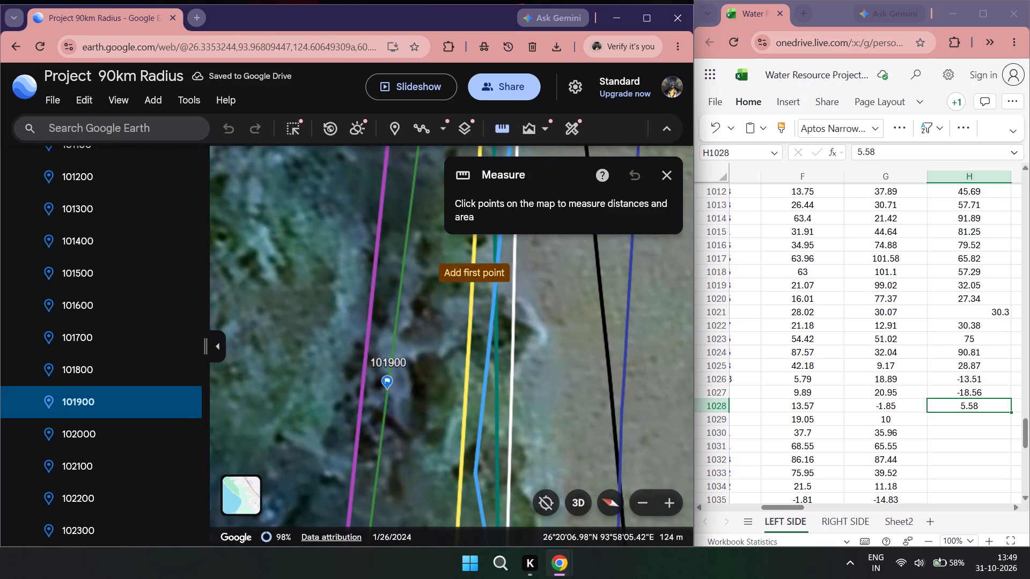
pyautogui.click(385, 394)
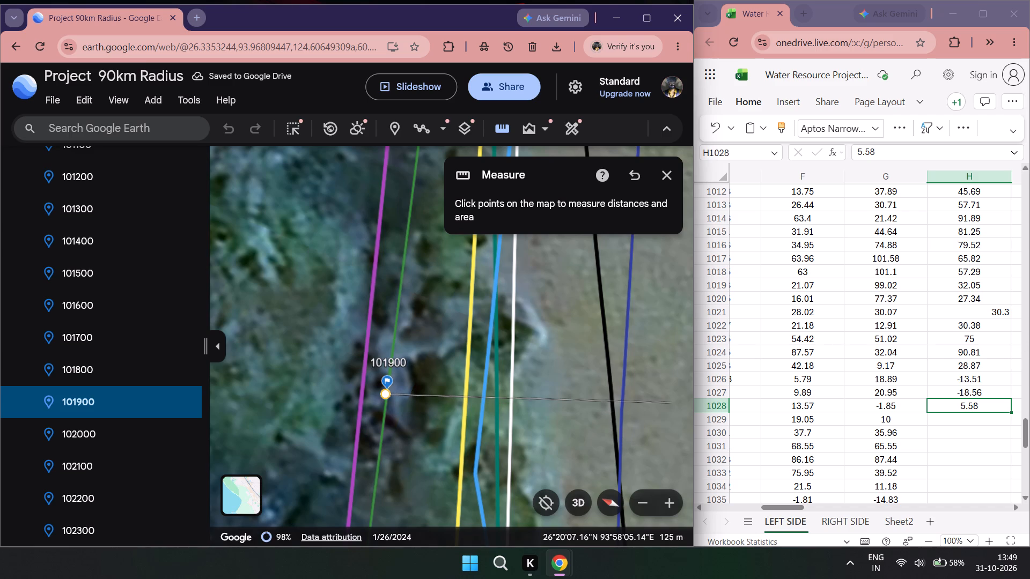
pyautogui.doubleClick(962, 423)
pyautogui.write('18')
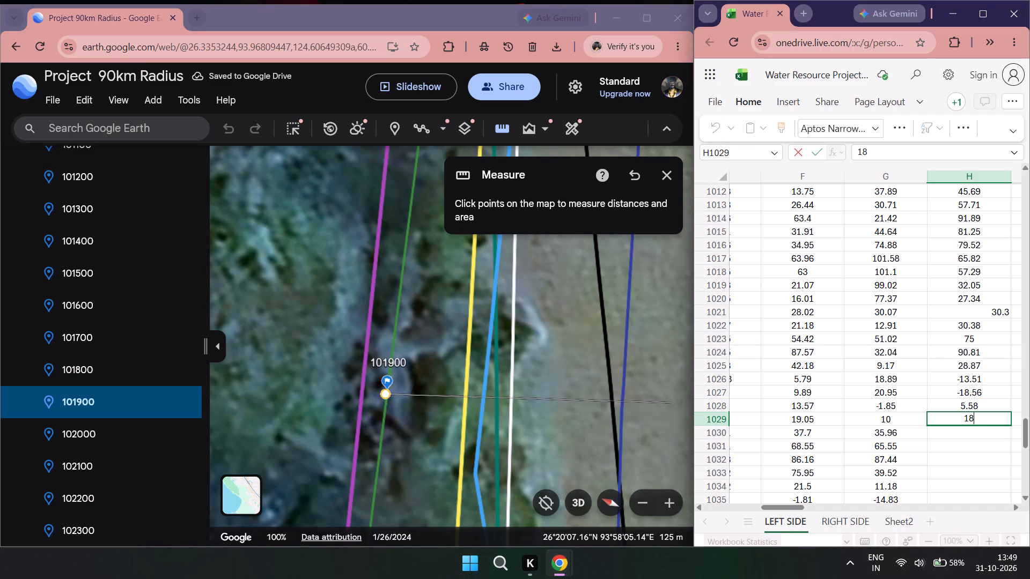
pyautogui.write('.31')
# Go to placemark 102000, measure from it to the black line with a fresh measurement, and record 50.76 in cell H1030.
pyautogui.doubleClick(100, 428)
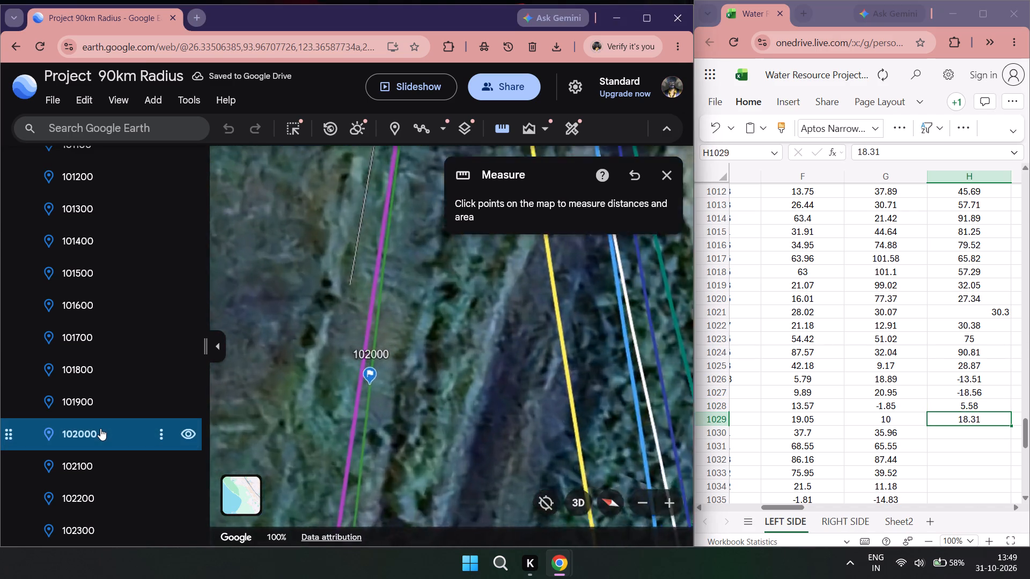
pyautogui.scroll(-3, 146, 415)
pyautogui.scroll(-4, 482, 416)
pyautogui.moveTo(479, 413); pyautogui.dragTo(378, 344)
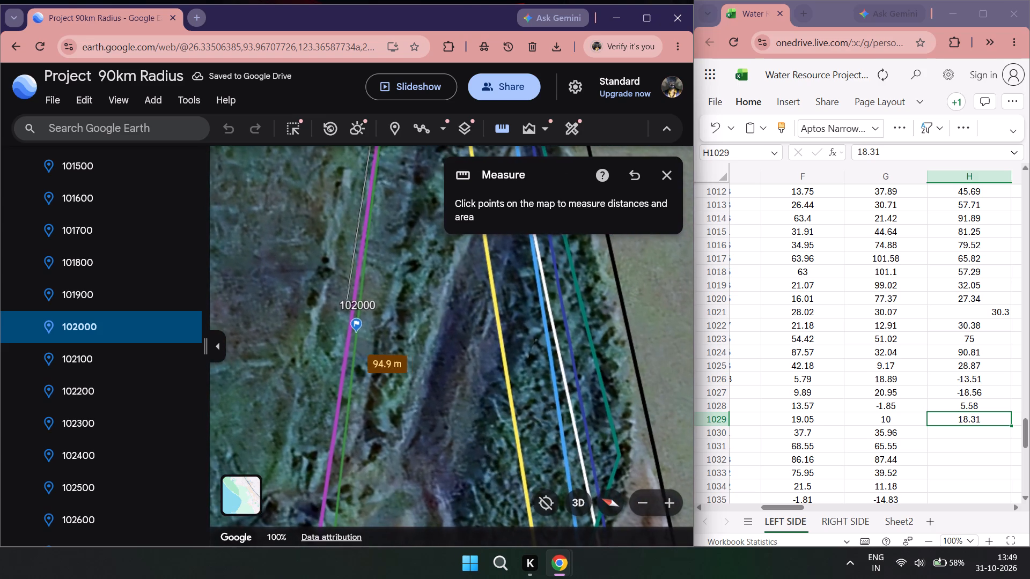
pyautogui.doubleClick(499, 138)
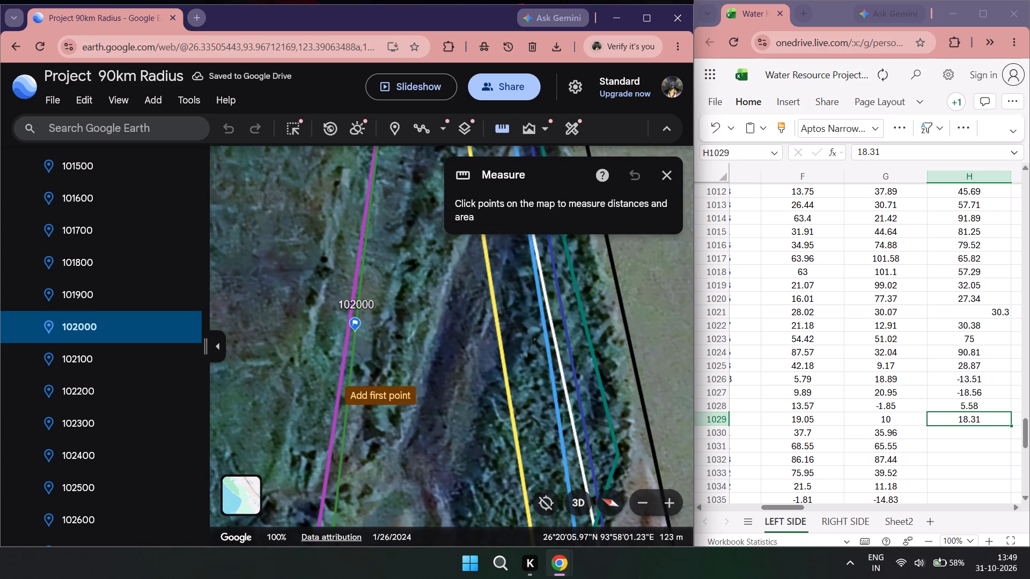
pyautogui.click(354, 333)
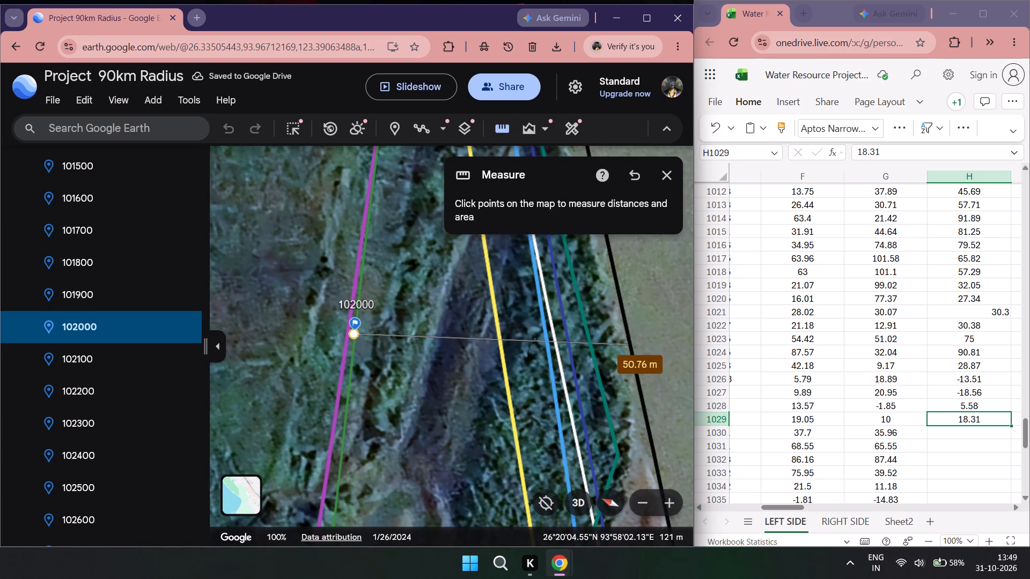
pyautogui.doubleClick(948, 435)
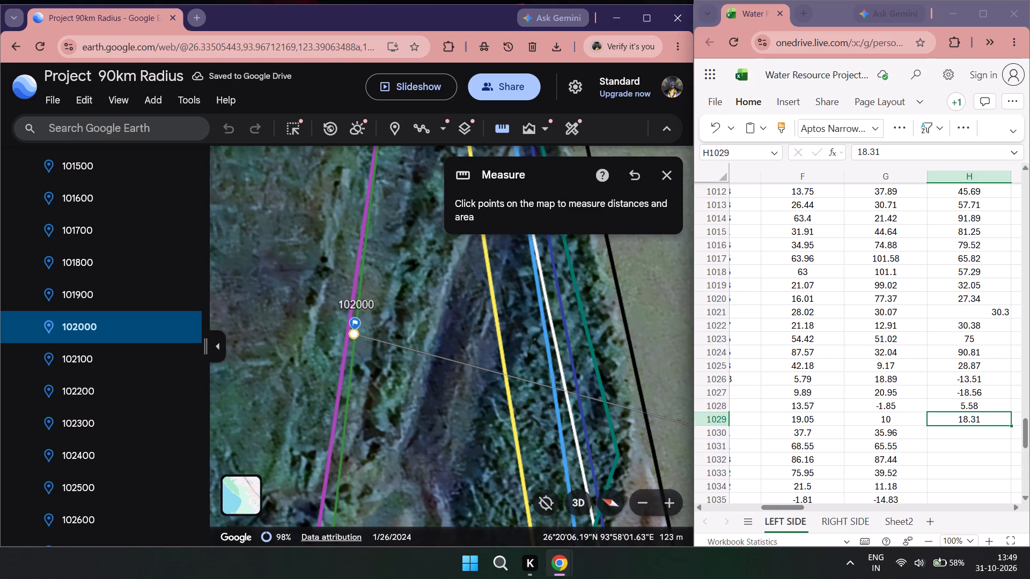
pyautogui.write('50.76')
# Go to placemark 102100, measure from it to the black line with a fresh measurement, and record 84.1 in cell H1031.
pyautogui.doubleClick(123, 367)
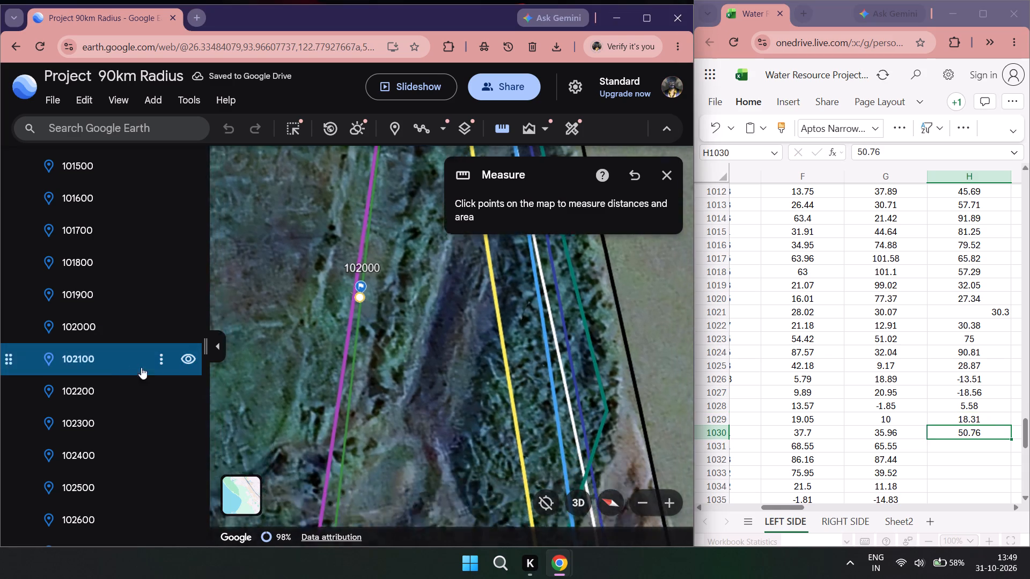
pyautogui.scroll(-3, 395, 394)
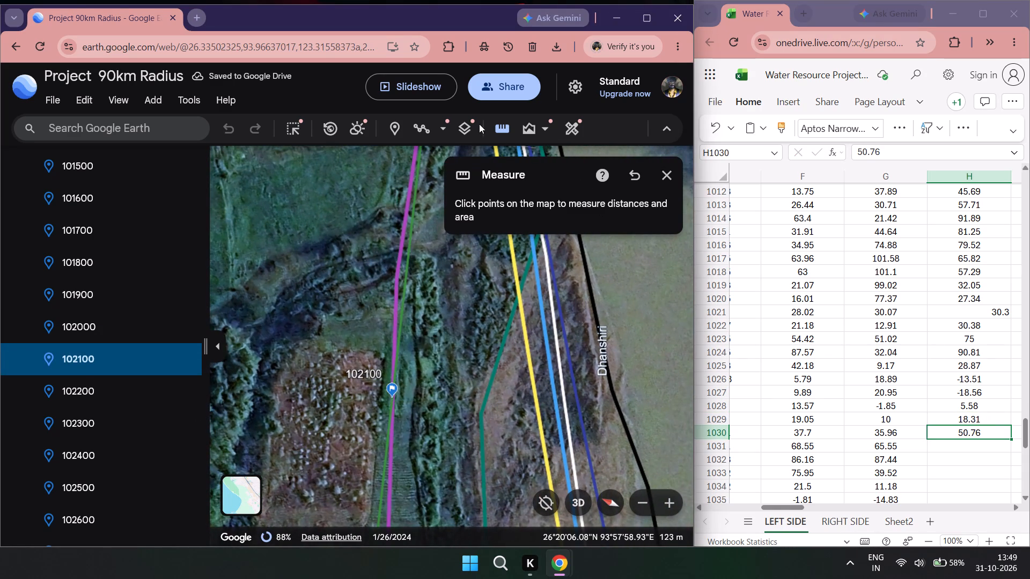
pyautogui.doubleClick(494, 124)
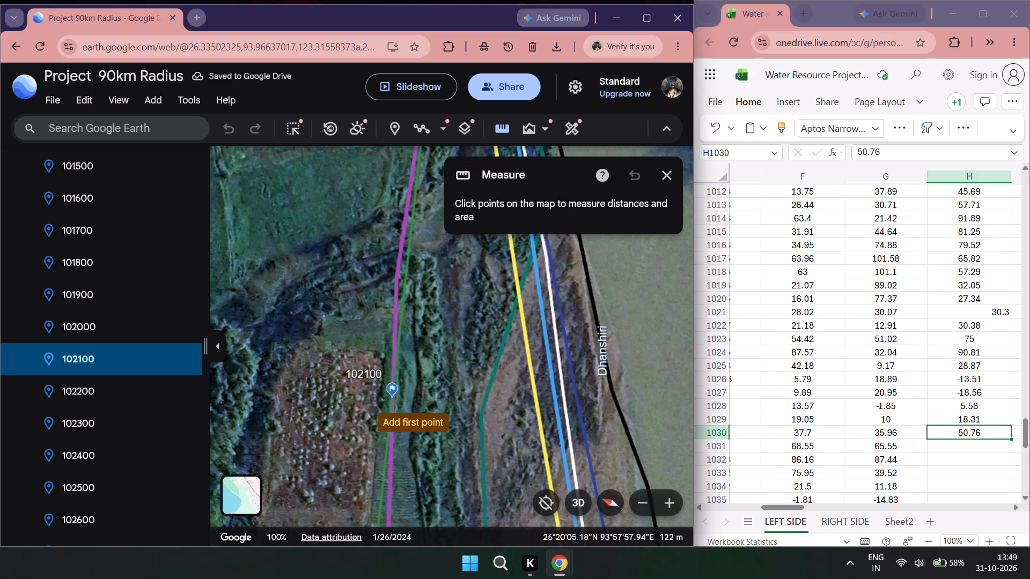
pyautogui.click(393, 396)
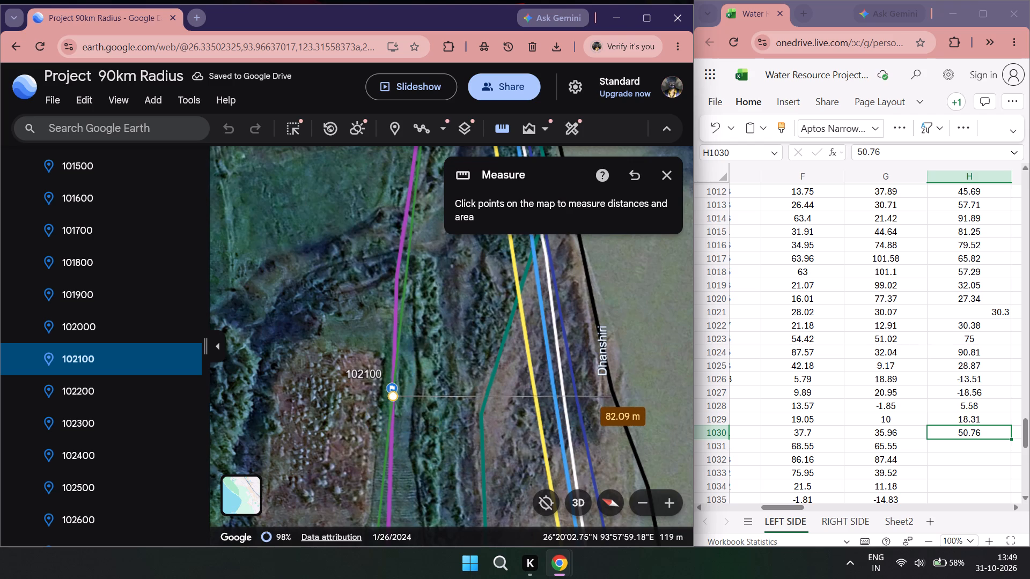
pyautogui.doubleClick(950, 448)
pyautogui.write('84.1')
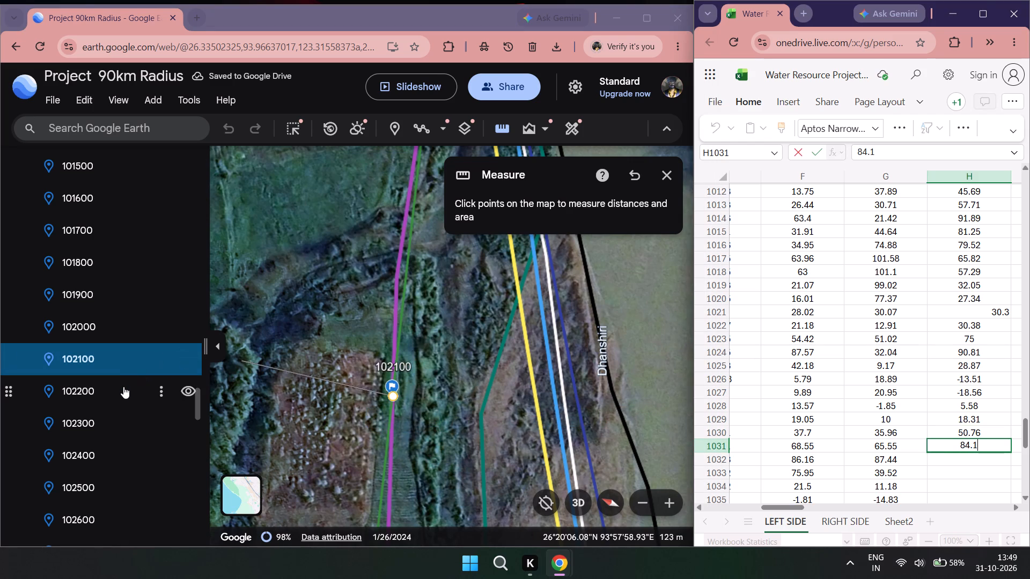
# Go to placemark 102200, measure from it to the black line with a fresh measurement, and record 103.52 in cell H1032.
pyautogui.doubleClick(123, 387)
pyautogui.scroll(-1, 508, 399)
pyautogui.moveTo(487, 380); pyautogui.dragTo(346, 355)
pyautogui.doubleClick(507, 136)
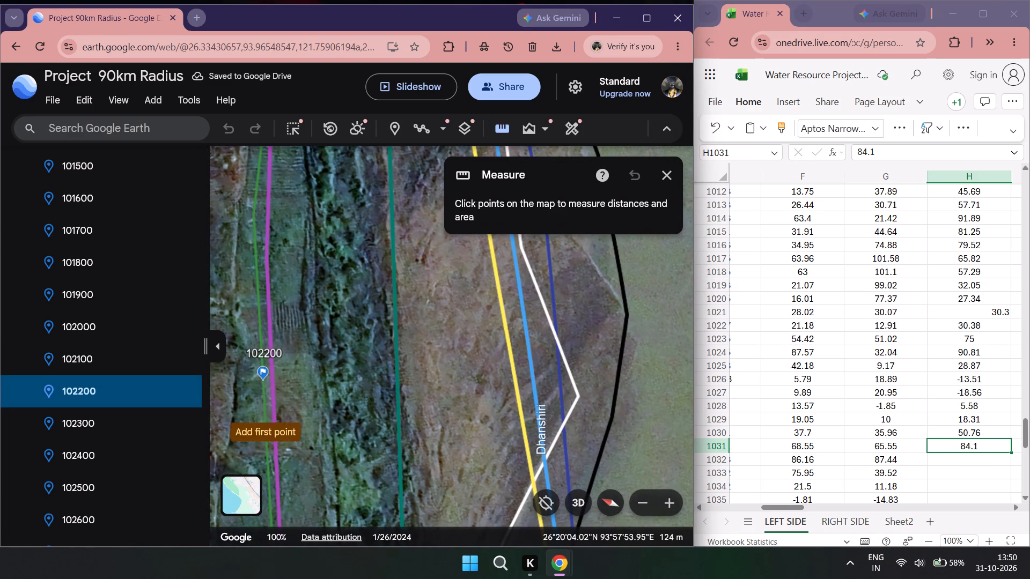
pyautogui.click(263, 382)
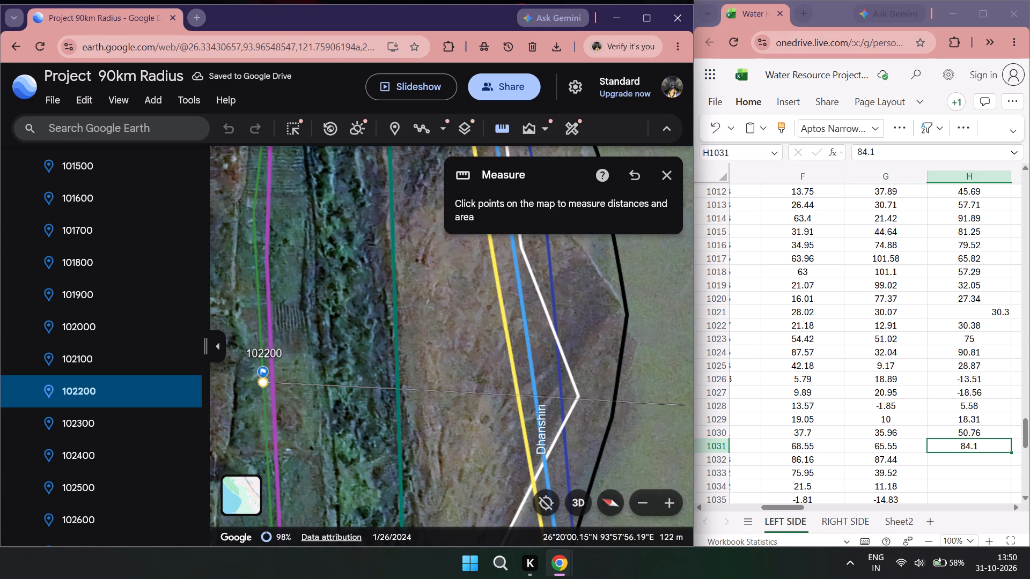
pyautogui.doubleClick(964, 455)
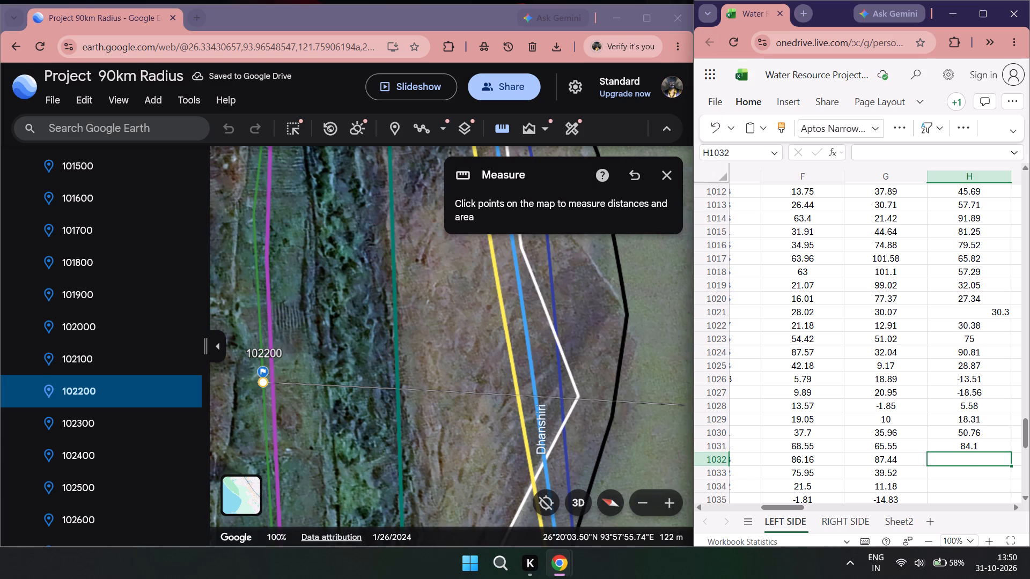
pyautogui.doubleClick(962, 457)
pyautogui.write('103.')
pyautogui.write('52')
# Go to placemark 102300, measure from it to the black line with a fresh measurement, and record 70 in cell H1033.
pyautogui.doubleClick(95, 422)
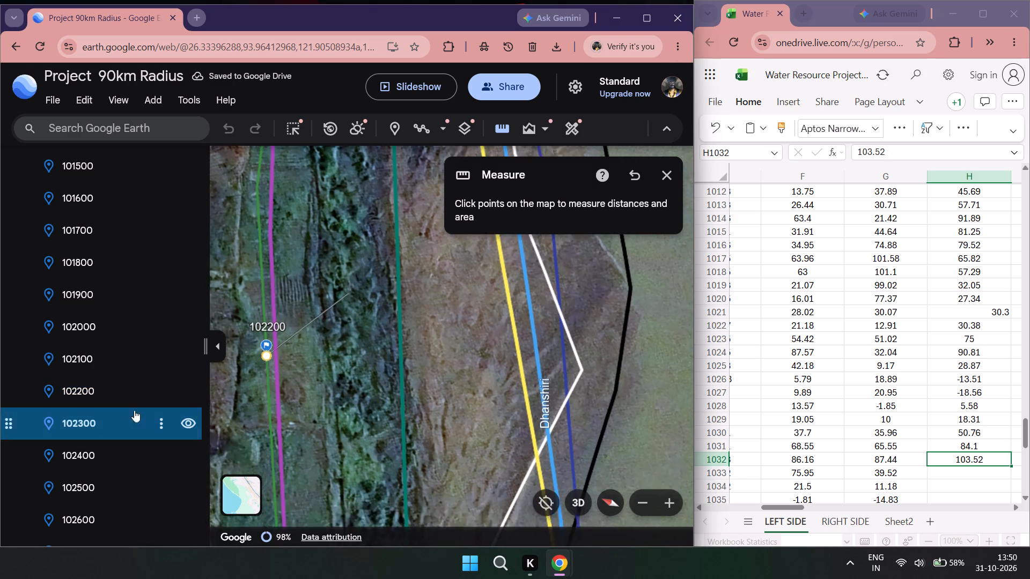
pyautogui.scroll(-1, 361, 402)
pyautogui.doubleClick(507, 125)
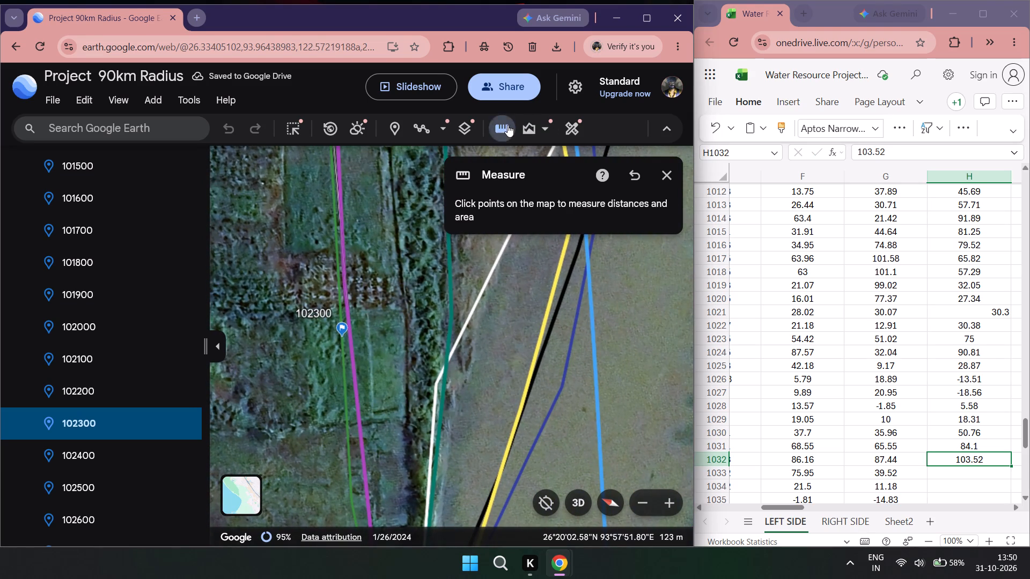
pyautogui.click(341, 344)
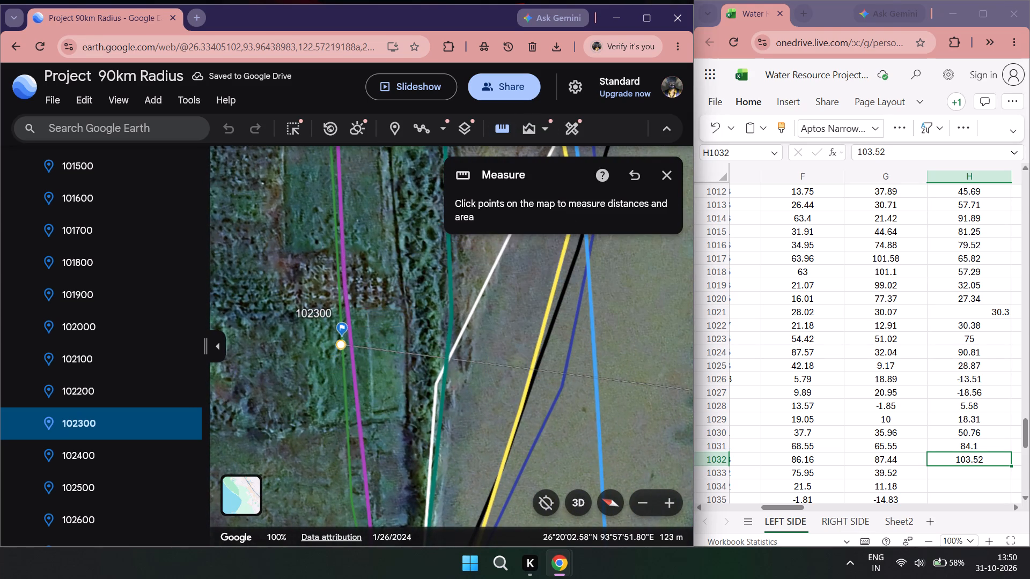
pyautogui.doubleClick(951, 473)
pyautogui.write('70')
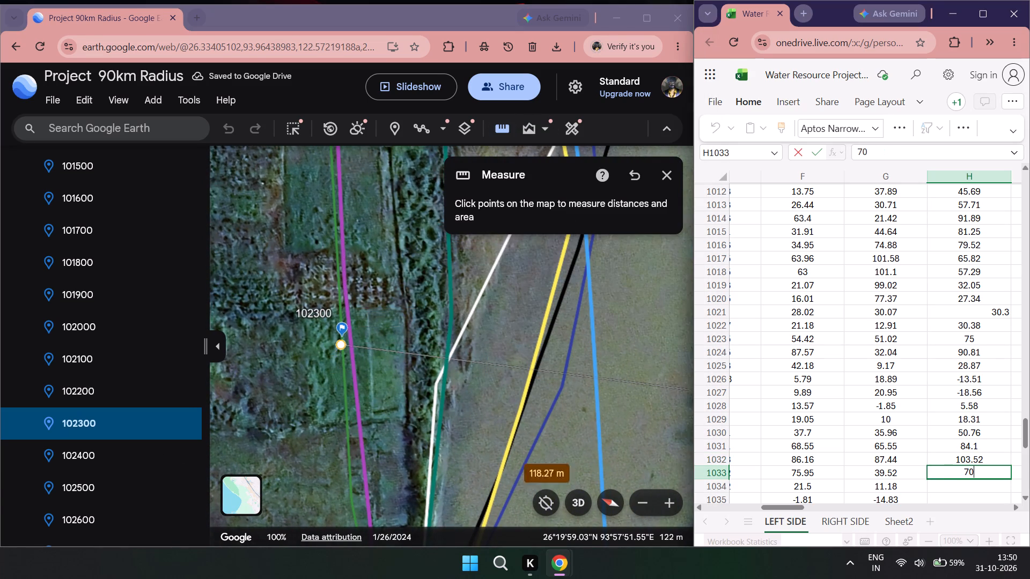
# Go to placemark 102400, measure from it to the black line with a fresh measurement, and record 24.47 in cell H1034.
pyautogui.doubleClick(133, 450)
pyautogui.scroll(-1, 388, 354)
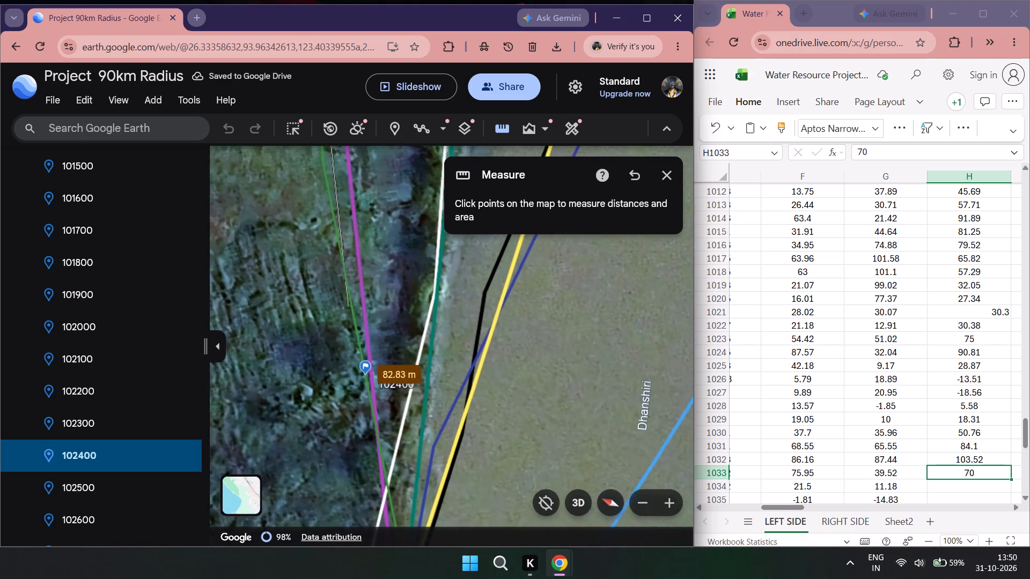
pyautogui.doubleClick(497, 133)
pyautogui.click(365, 375)
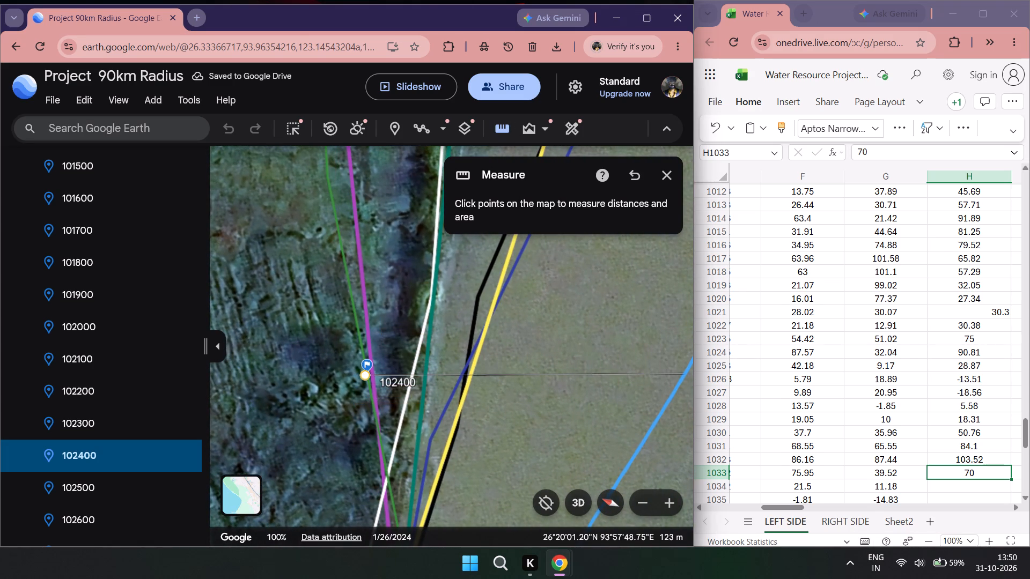
pyautogui.scroll(-2, 860, 373)
pyautogui.doubleClick(961, 354)
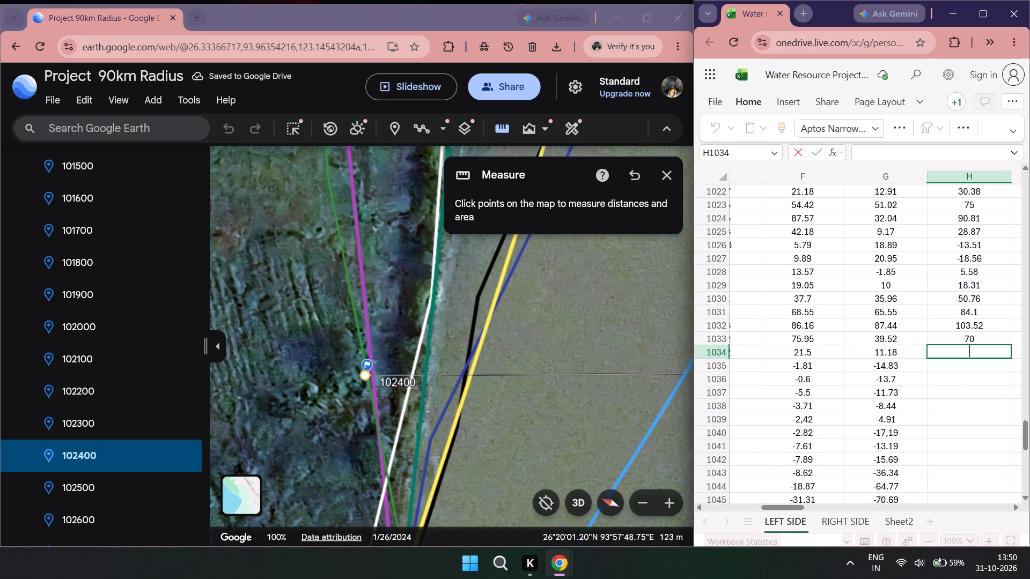
pyautogui.write('24')
pyautogui.press('.')
pyautogui.write('47')
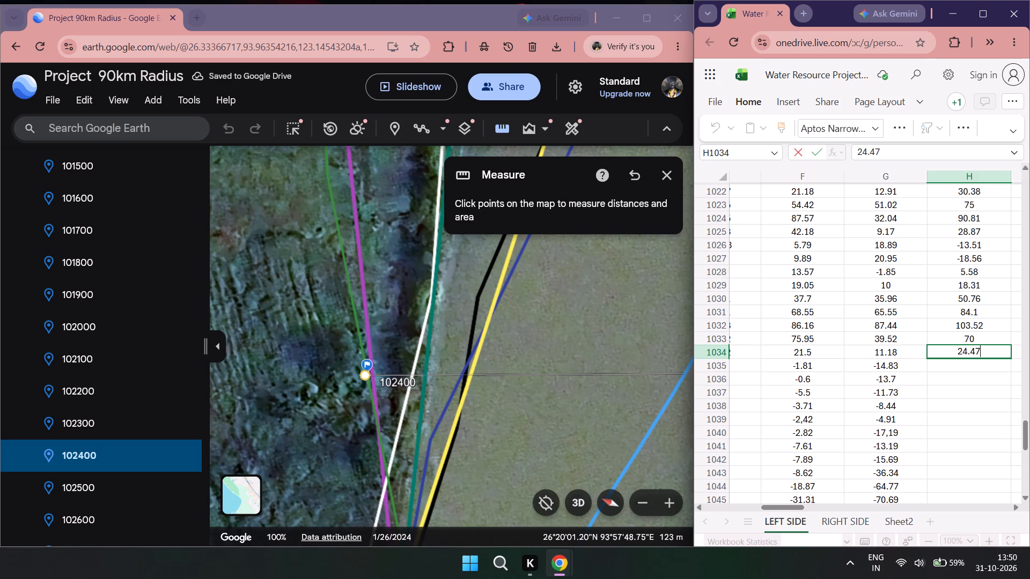
# Go to placemark 102500, measure from it to the black line with a fresh measurement, and record -8.47 in cell H1035.
pyautogui.scroll(-3, 45, 456)
pyautogui.doubleClick(113, 328)
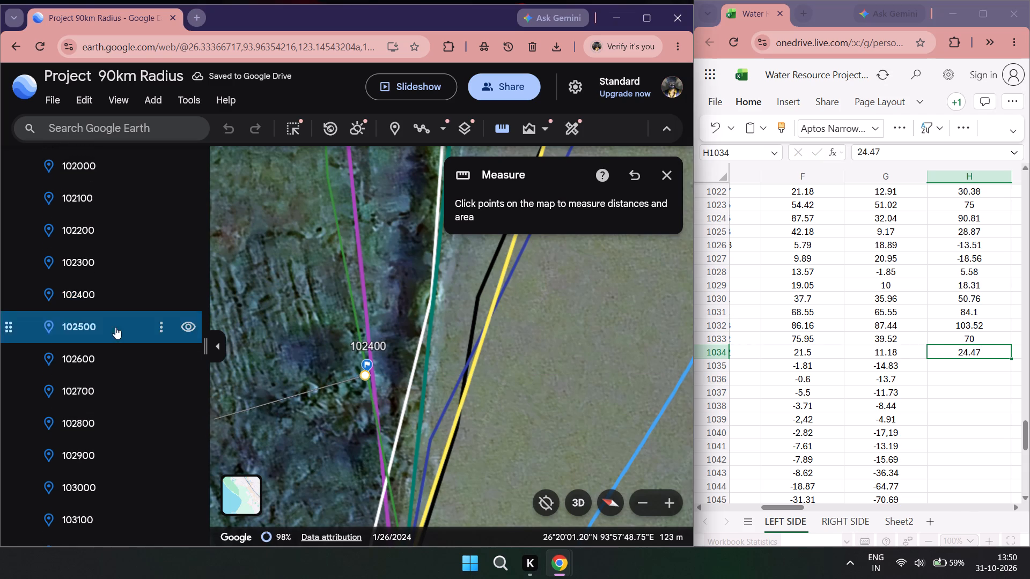
pyautogui.doubleClick(114, 325)
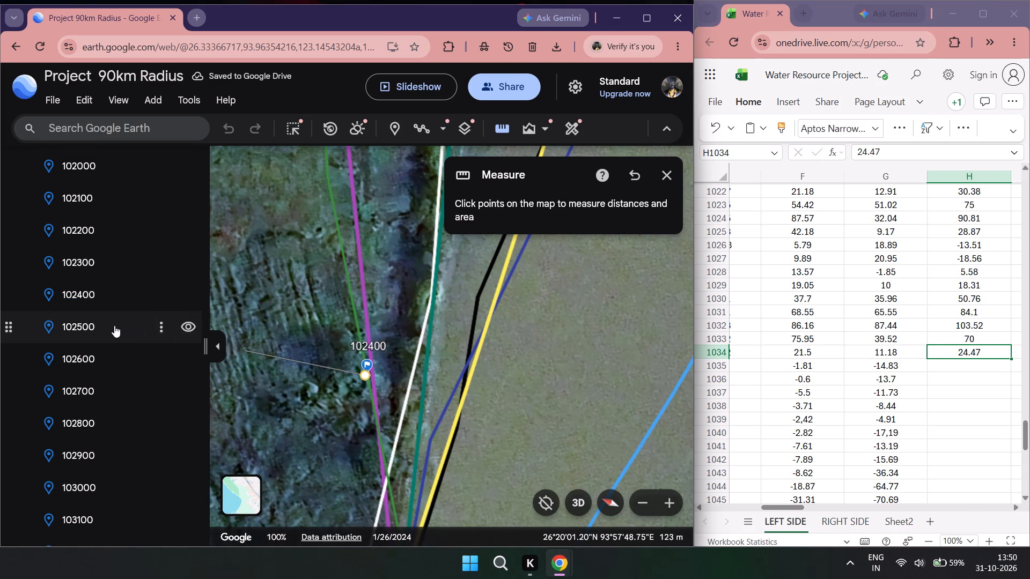
pyautogui.scroll(-2, 369, 396)
pyautogui.doubleClick(503, 139)
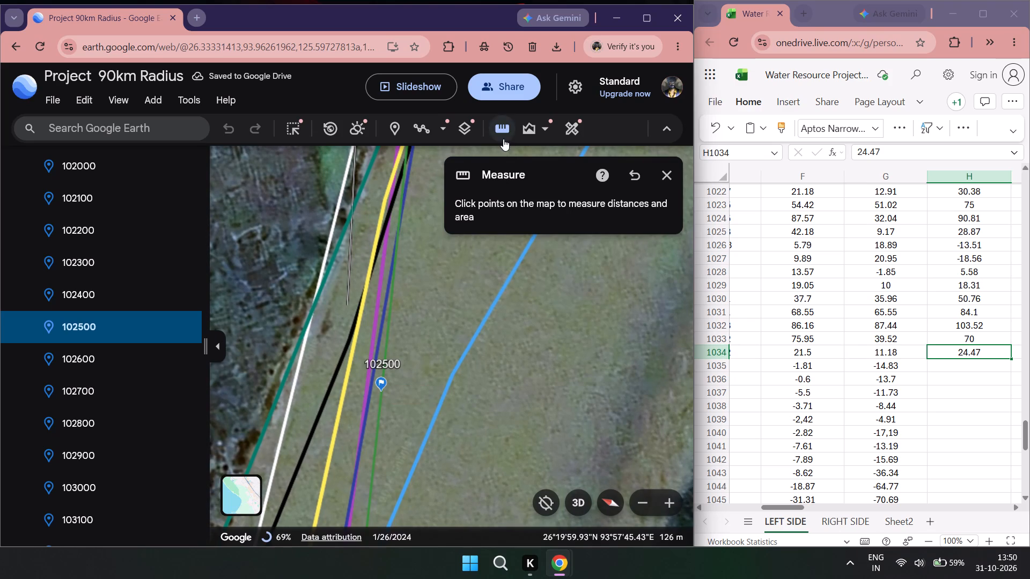
pyautogui.click(381, 396)
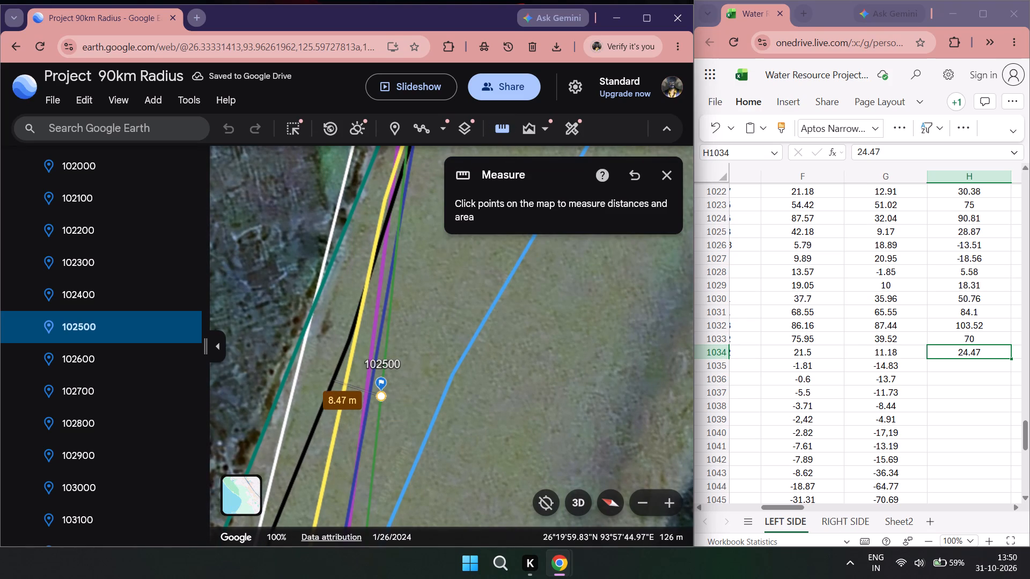
pyautogui.click(960, 353)
pyautogui.doubleClick(957, 361)
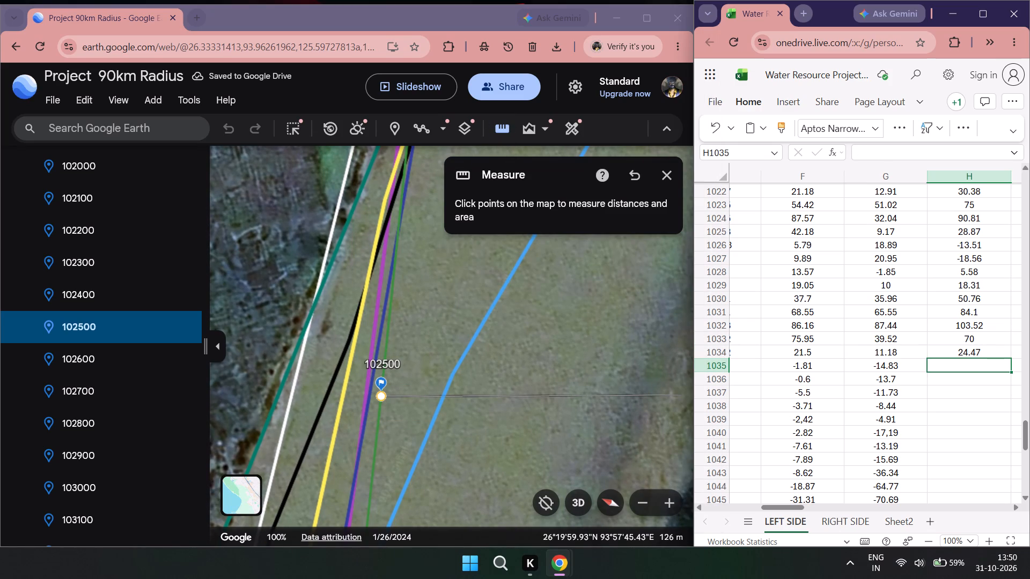
pyautogui.doubleClick(955, 365)
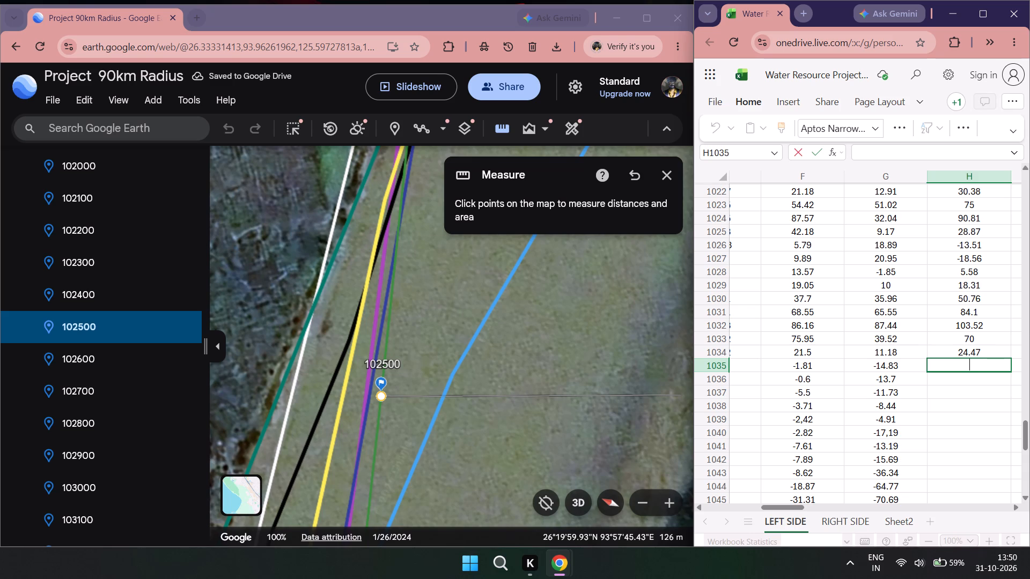
pyautogui.write('-8.47')
# Go to placemark 102600, measure from it to the black line with a fresh measurement, and record -11.52 in cell H1036.
pyautogui.doubleClick(47, 362)
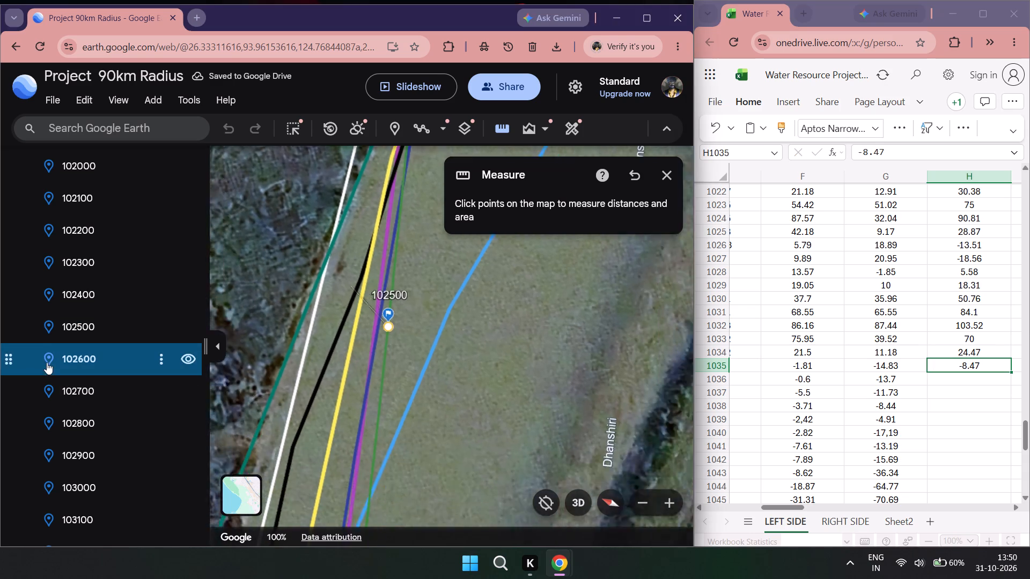
pyautogui.scroll(-1, 291, 363)
pyautogui.moveTo(291, 363); pyautogui.dragTo(415, 389)
pyautogui.doubleClick(504, 123)
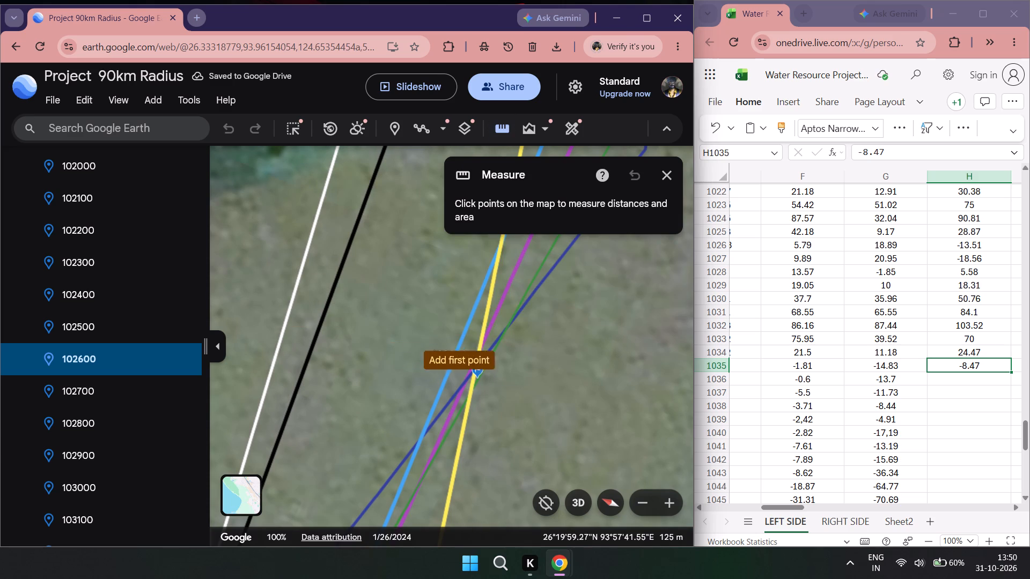
pyautogui.click(479, 383)
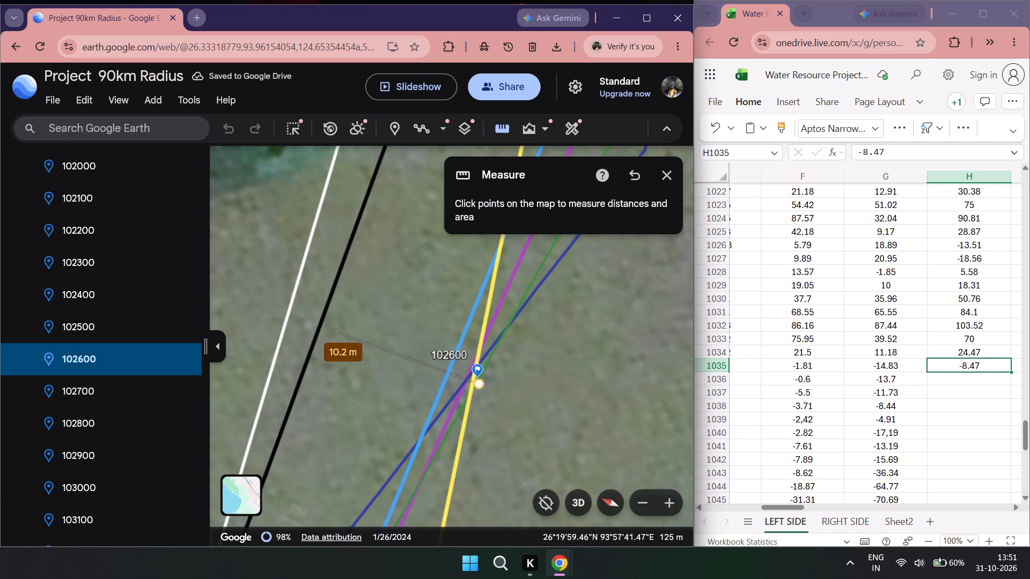
pyautogui.doubleClick(959, 383)
pyautogui.write('-11.5')
pyautogui.press('2')
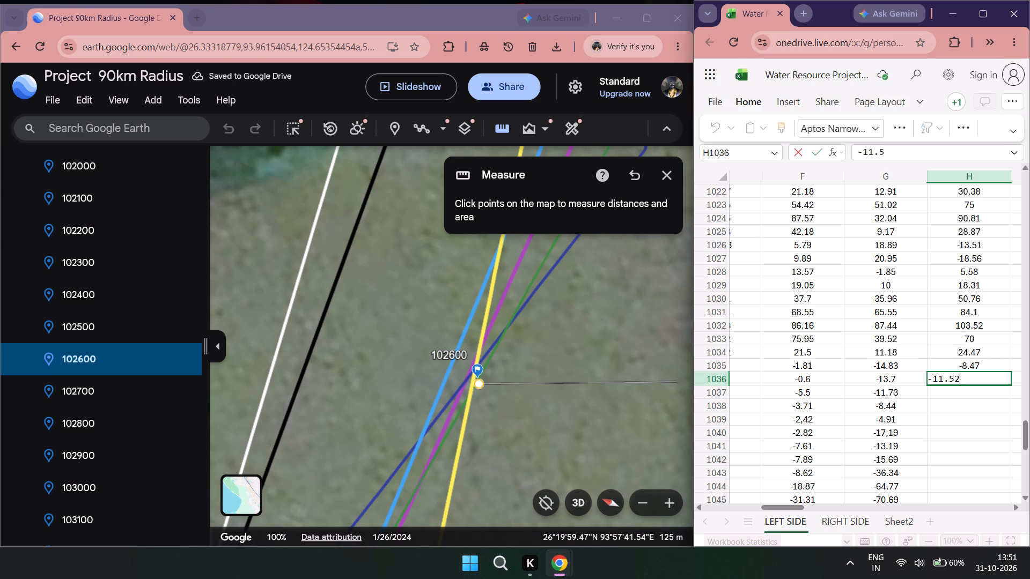
# Go to placemark 102700, measure from it to the black line with a fresh measurement, and record -7.07 in cell H1037.
pyautogui.doubleClick(123, 388)
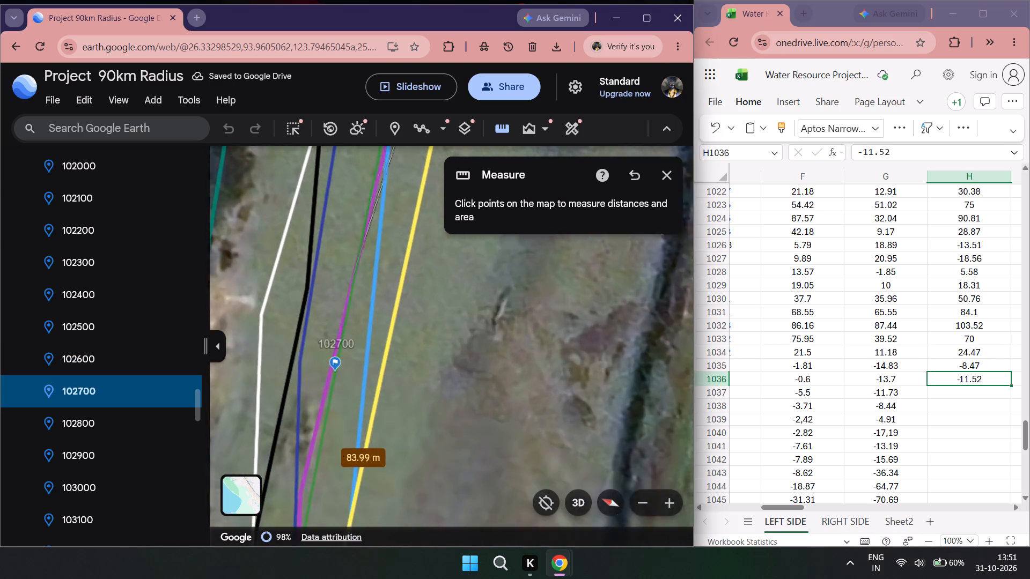
pyautogui.scroll(-1, 381, 430)
pyautogui.doubleClick(502, 116)
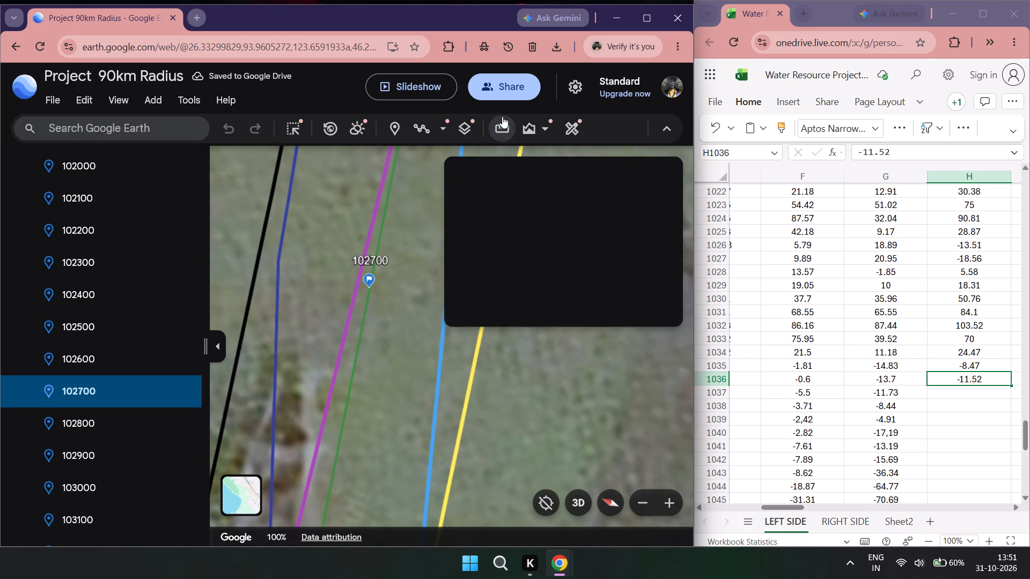
pyautogui.click(370, 289)
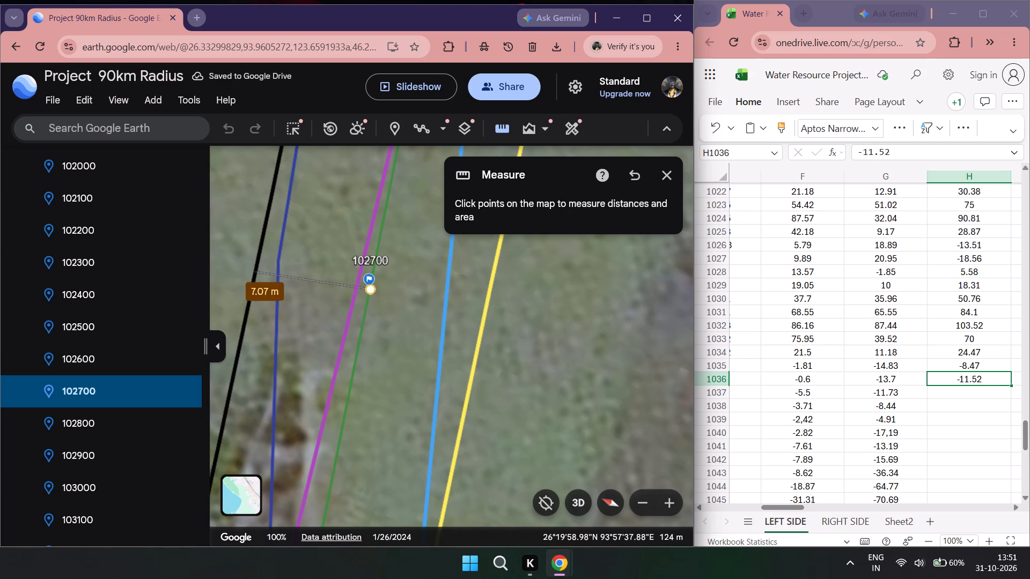
pyautogui.doubleClick(962, 393)
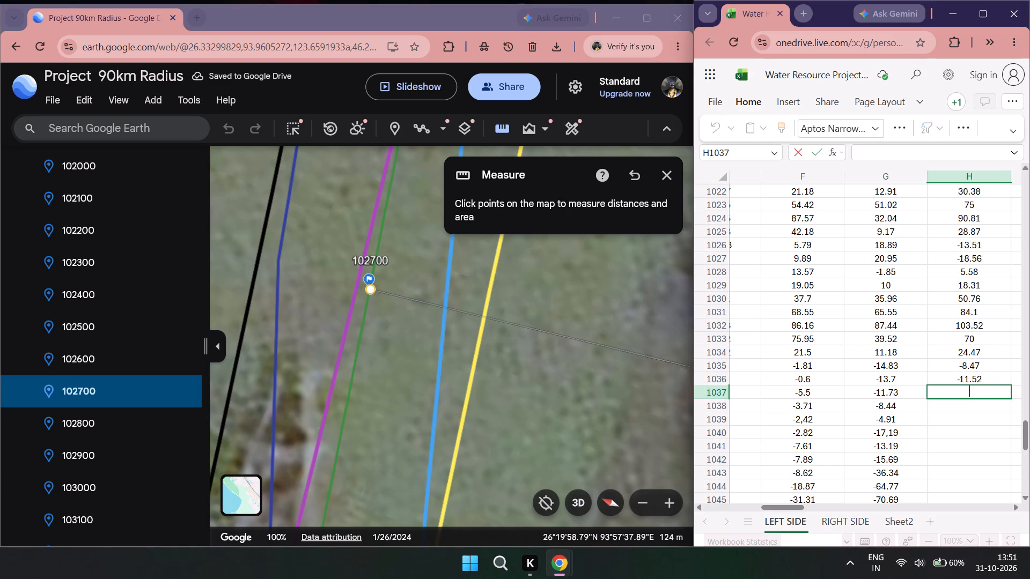
pyautogui.write('-7.07')
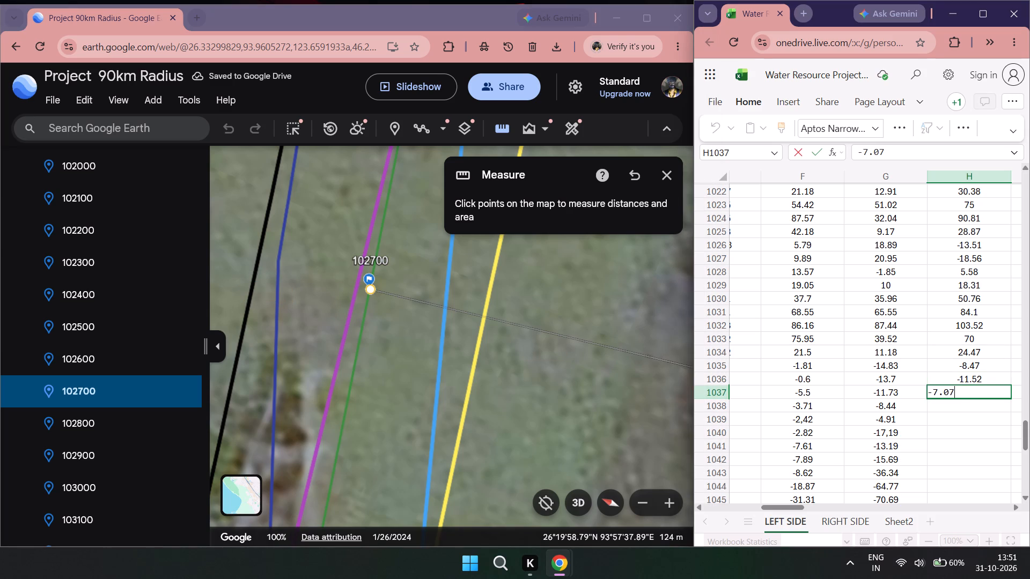
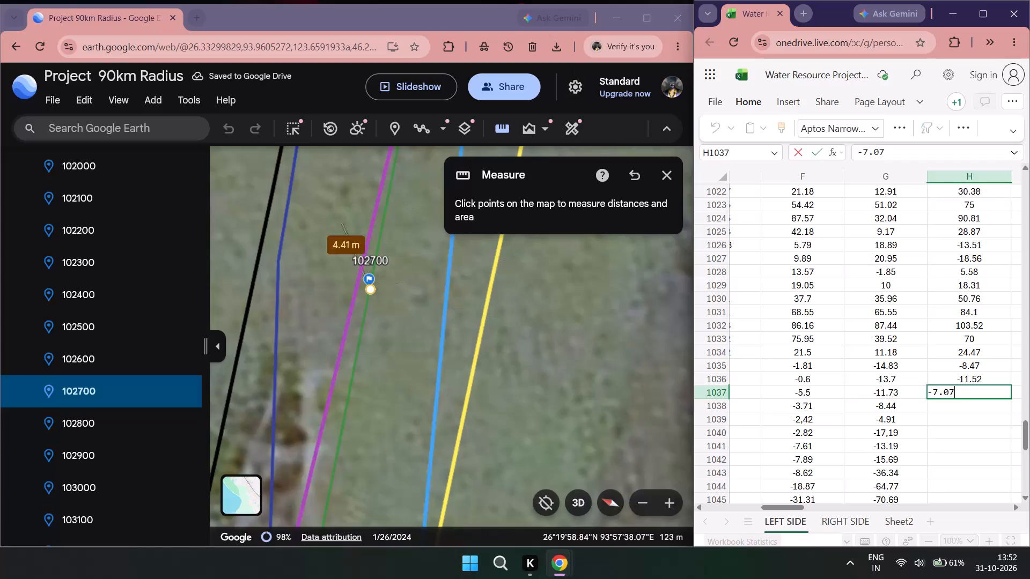
# Go to placemark 102800, measure from it to the black line with a fresh measurement, and record -7.2 in cell H1038.
pyautogui.doubleClick(91, 432)
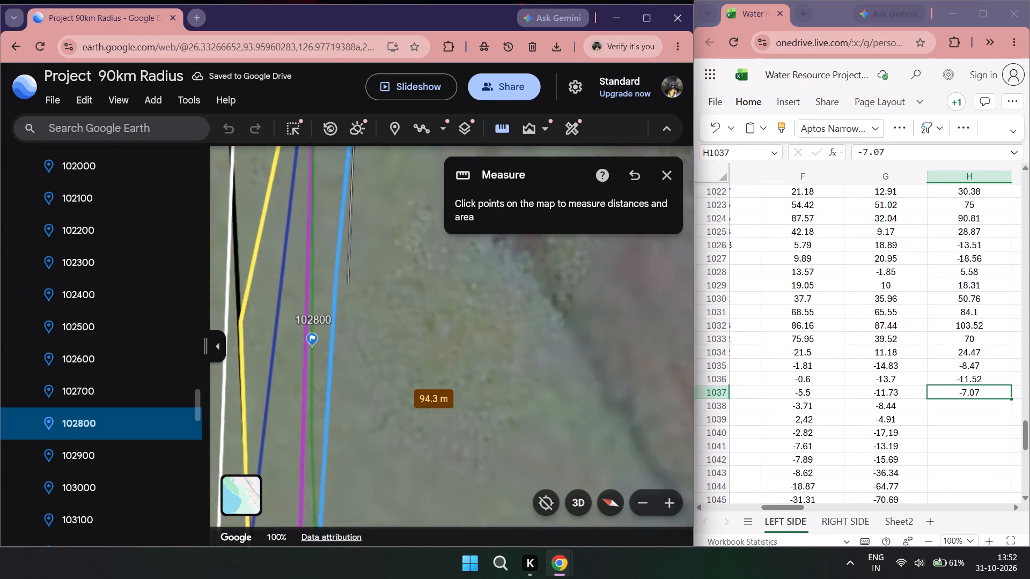
pyautogui.scroll(-2, 425, 378)
pyautogui.moveTo(421, 371); pyautogui.dragTo(510, 345)
pyautogui.doubleClick(513, 122)
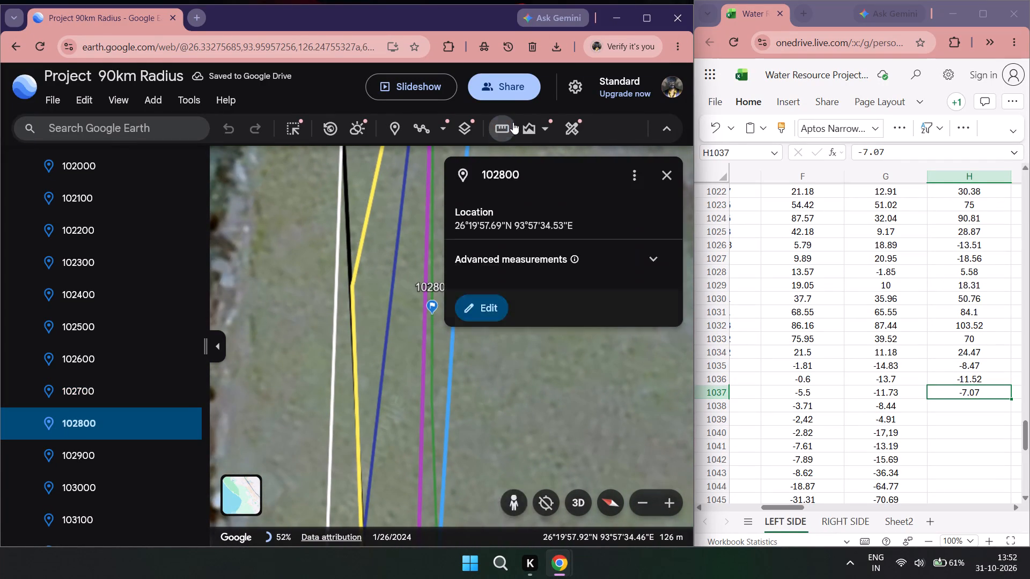
pyautogui.click(435, 314)
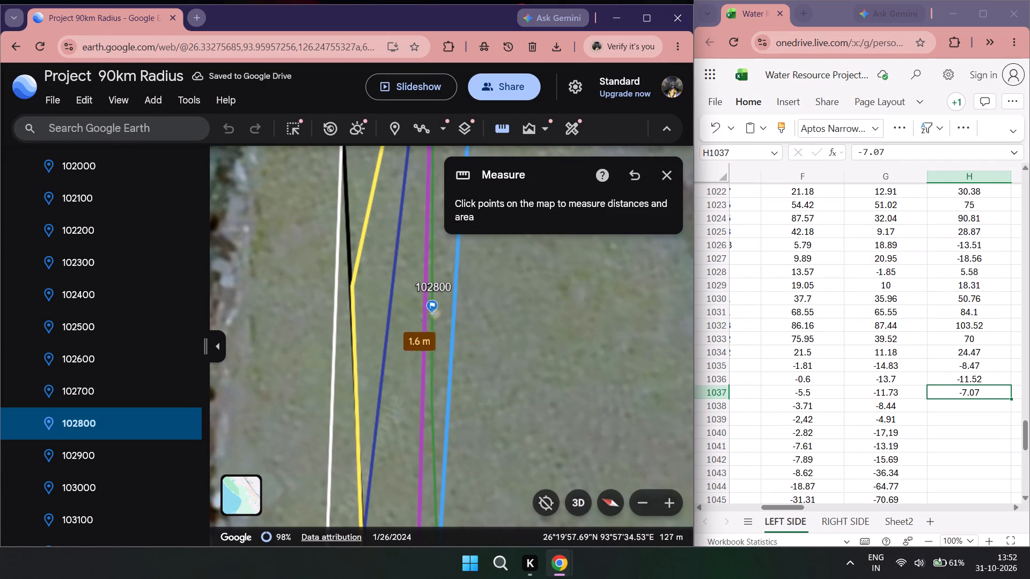
pyautogui.doubleClick(990, 407)
pyautogui.write('-77')
pyautogui.press('BackSpace')
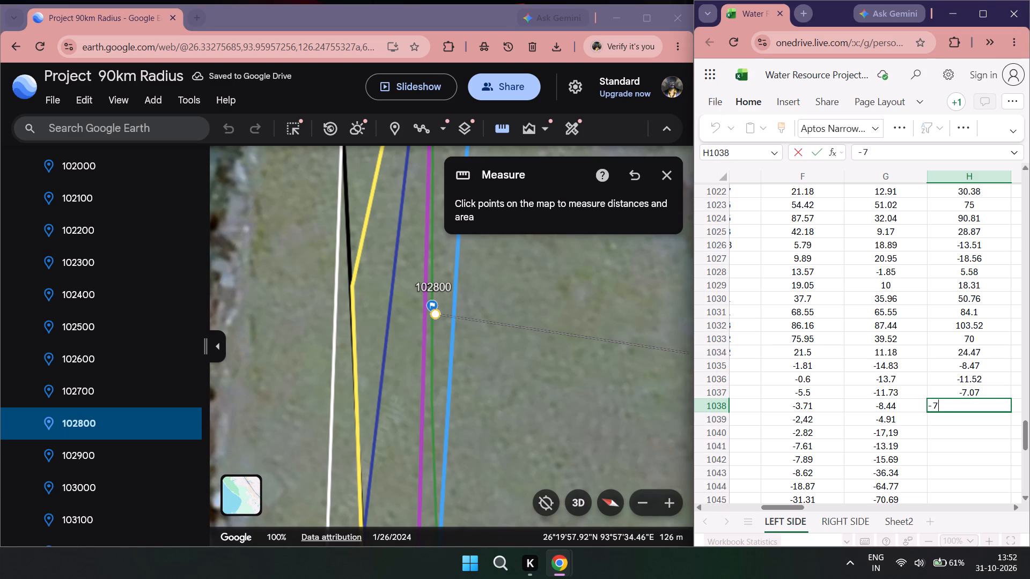
pyautogui.write('.2')
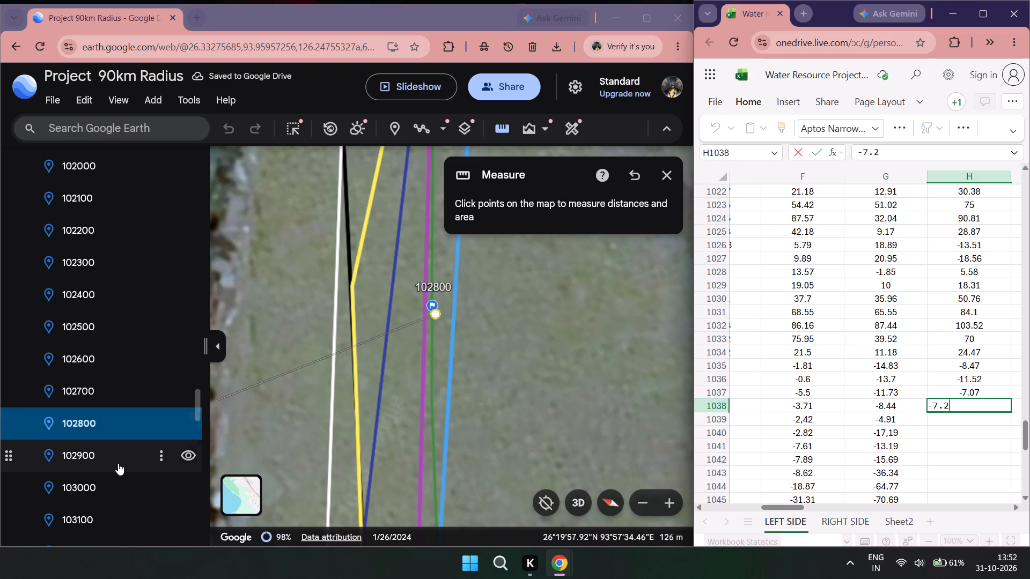
# Go to placemark 102900, measure from it to the black line with a fresh measurement, and record -5.56 in cell H1039.
pyautogui.doubleClick(108, 457)
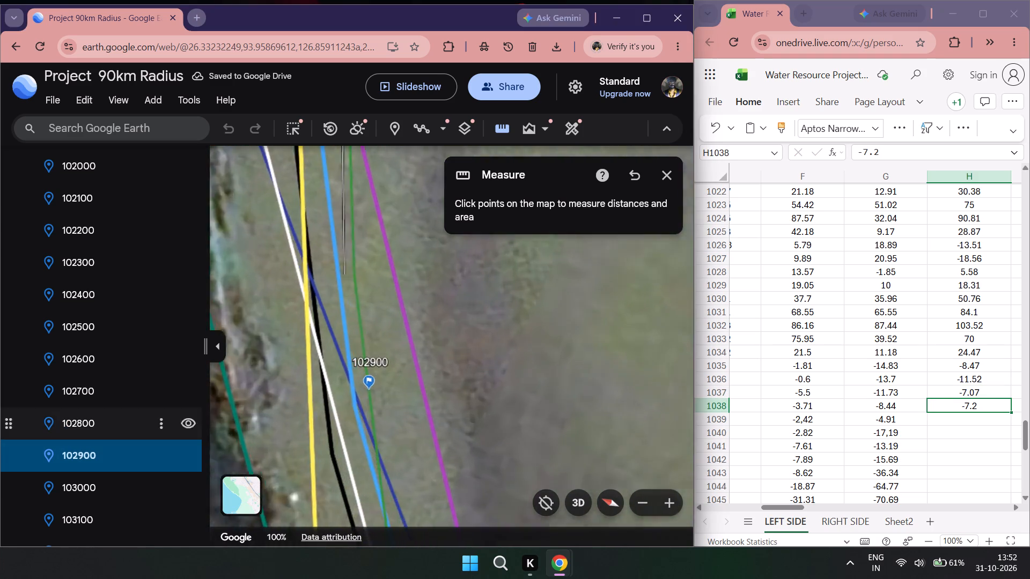
pyautogui.scroll(-1, 485, 335)
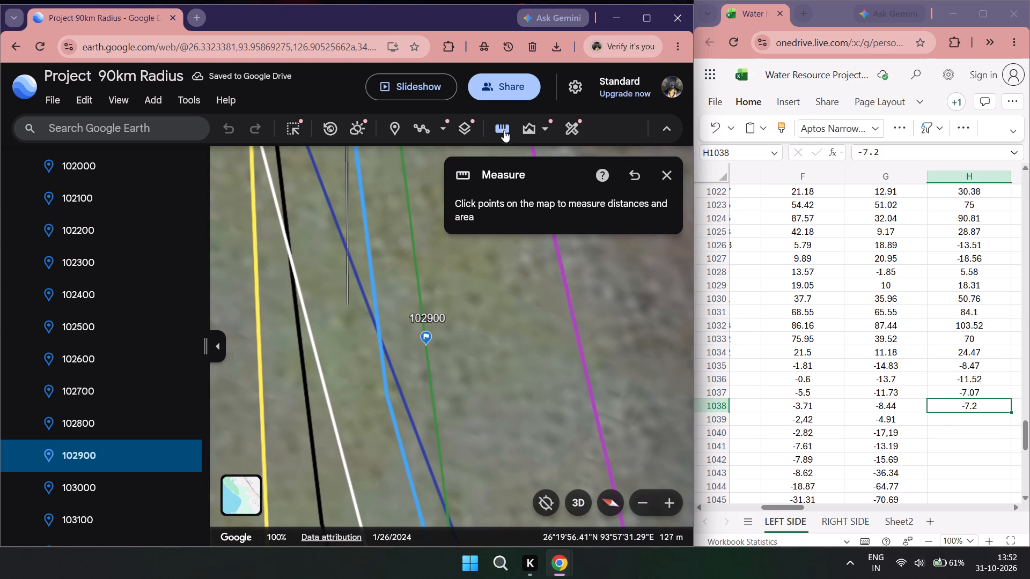
pyautogui.doubleClick(504, 129)
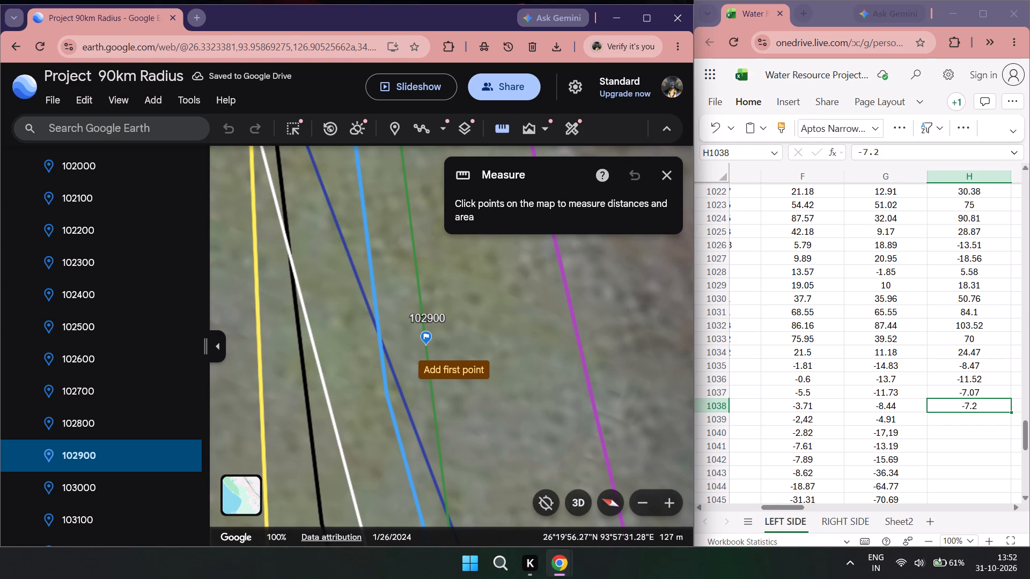
pyautogui.click(425, 348)
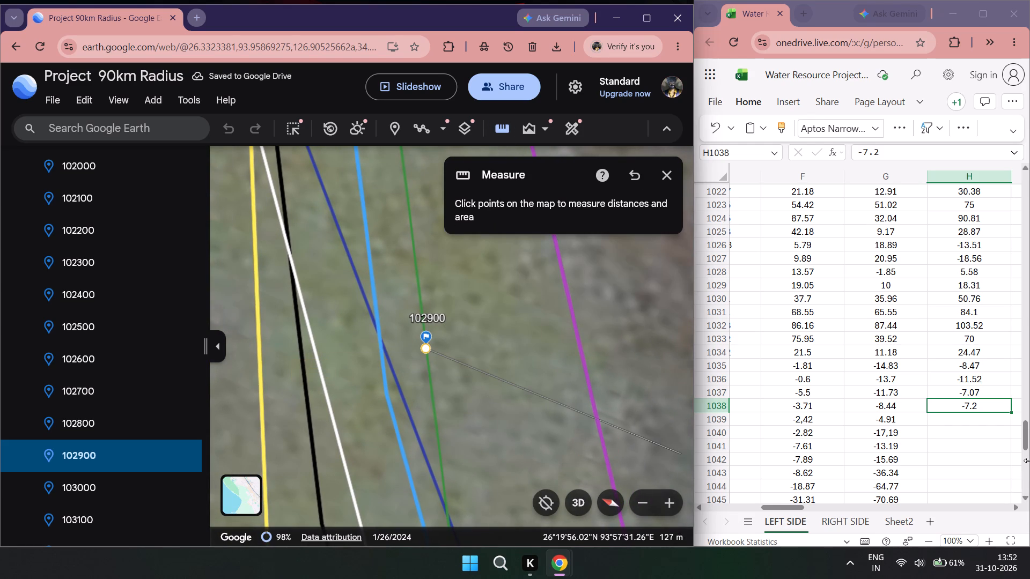
pyautogui.doubleClick(954, 422)
pyautogui.press('-')
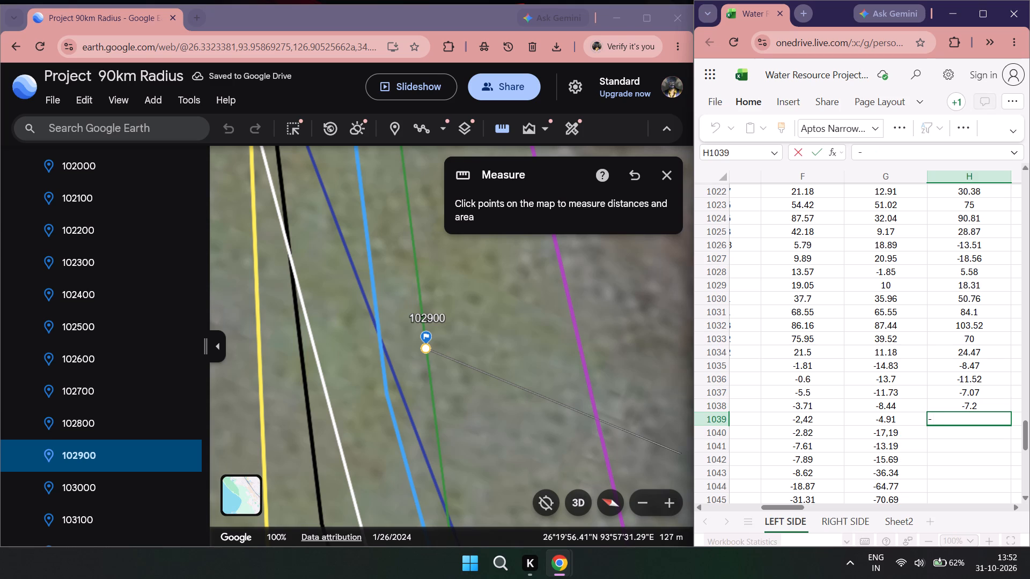
pyautogui.write('5.5')
pyautogui.press('6')
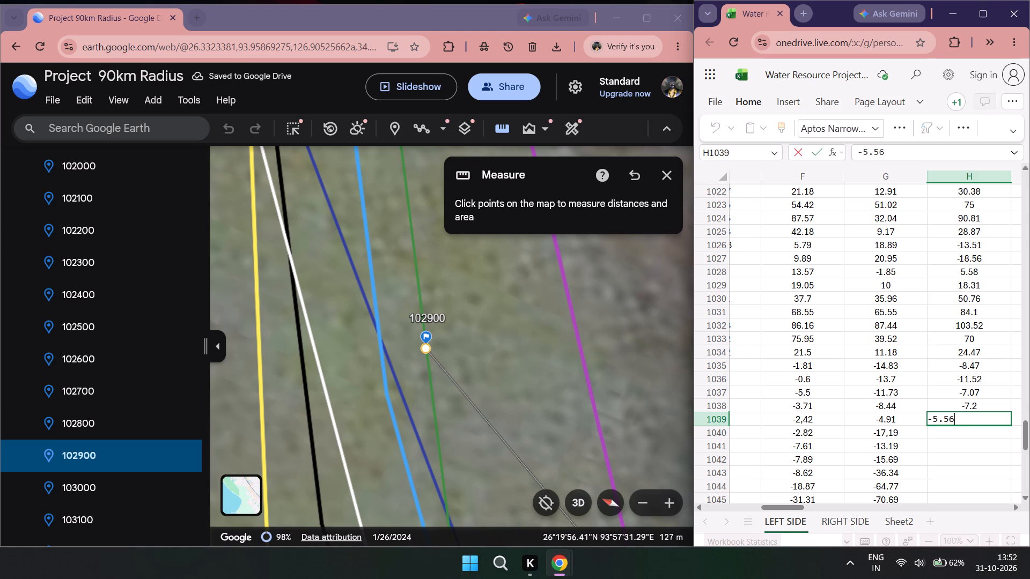
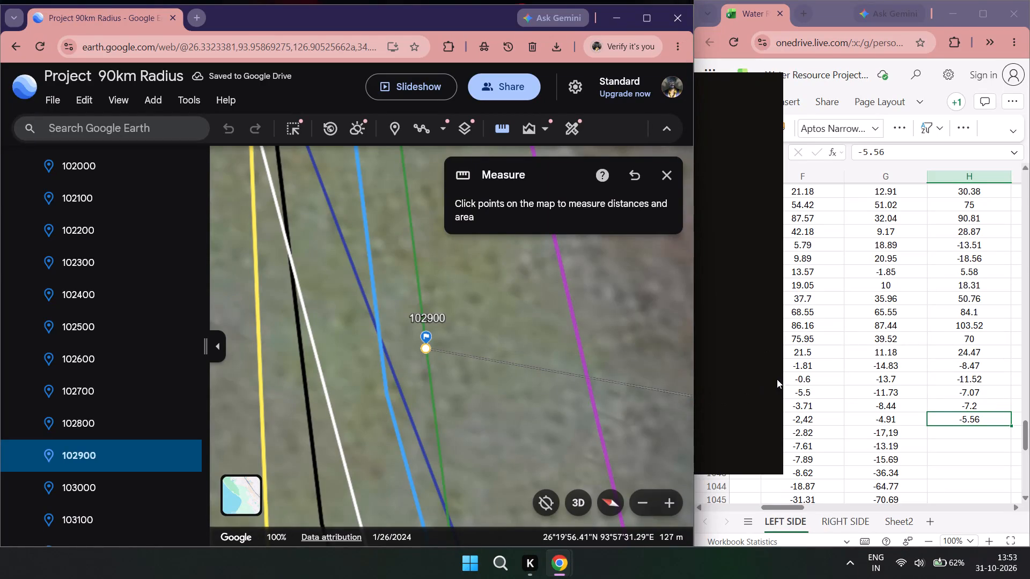
# Go to placemark 103000, measure from it to the black line with a fresh measurement, and record -9.71 in cell H1040.
pyautogui.click(851, 255)
pyautogui.click(968, 427)
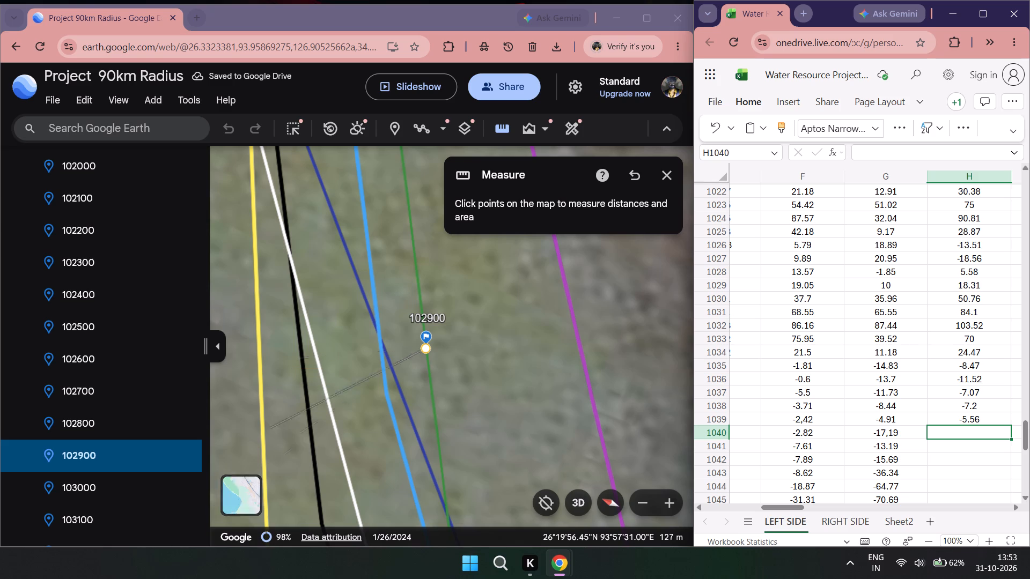
pyautogui.doubleClick(118, 493)
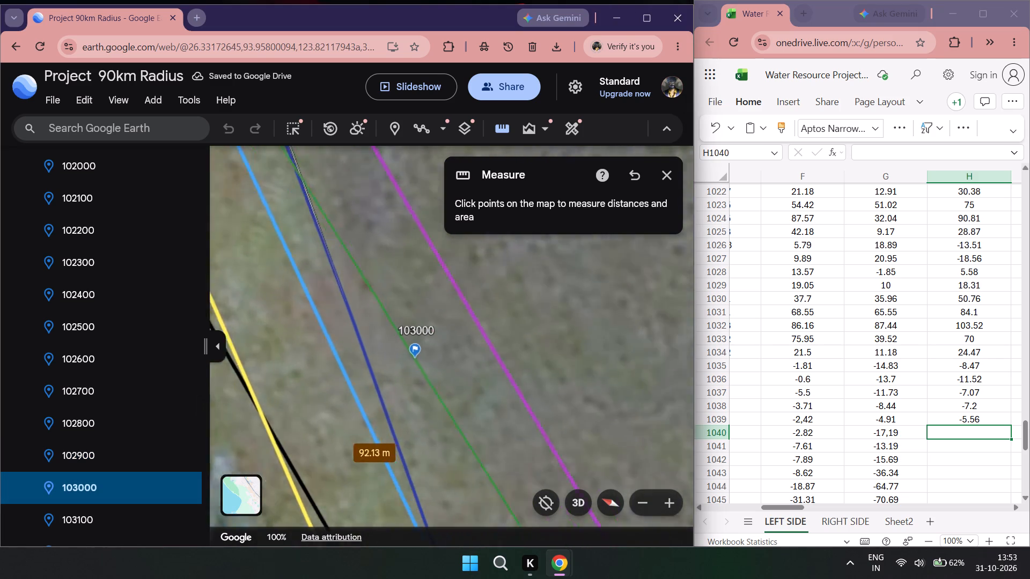
pyautogui.scroll(-2, 364, 433)
pyautogui.doubleClick(503, 134)
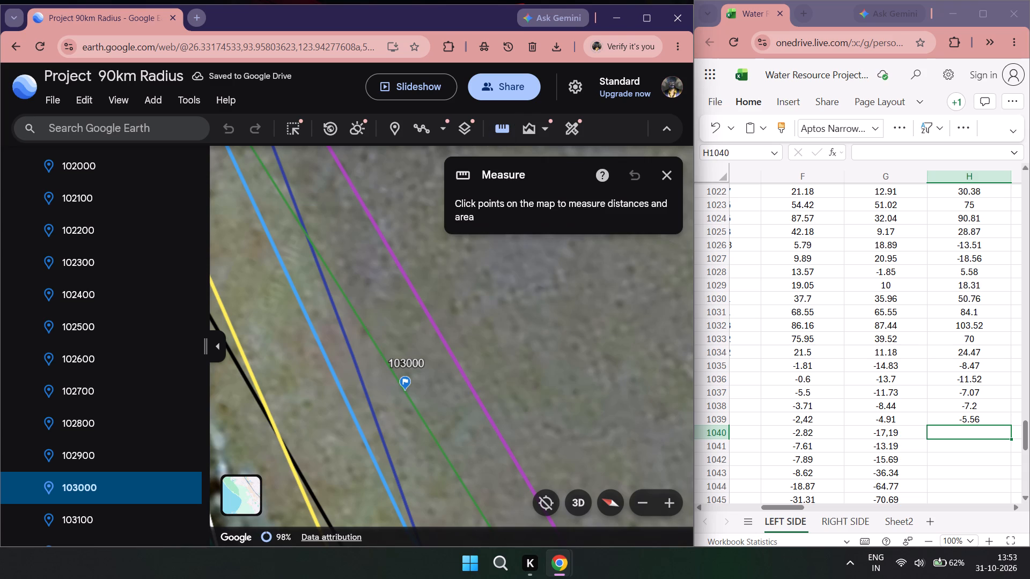
pyautogui.click(403, 391)
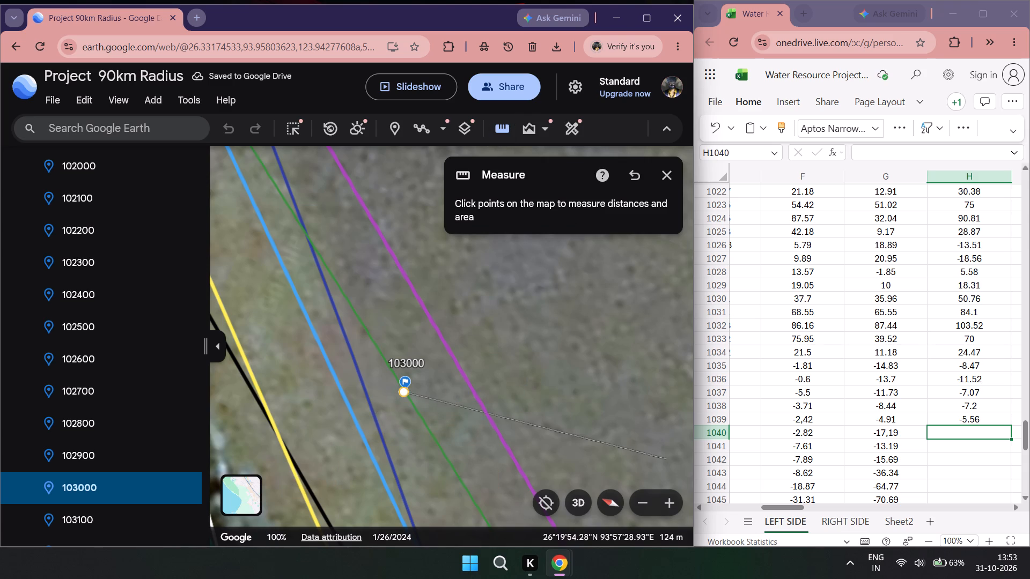
pyautogui.doubleClick(979, 430)
pyautogui.write('-9.71')
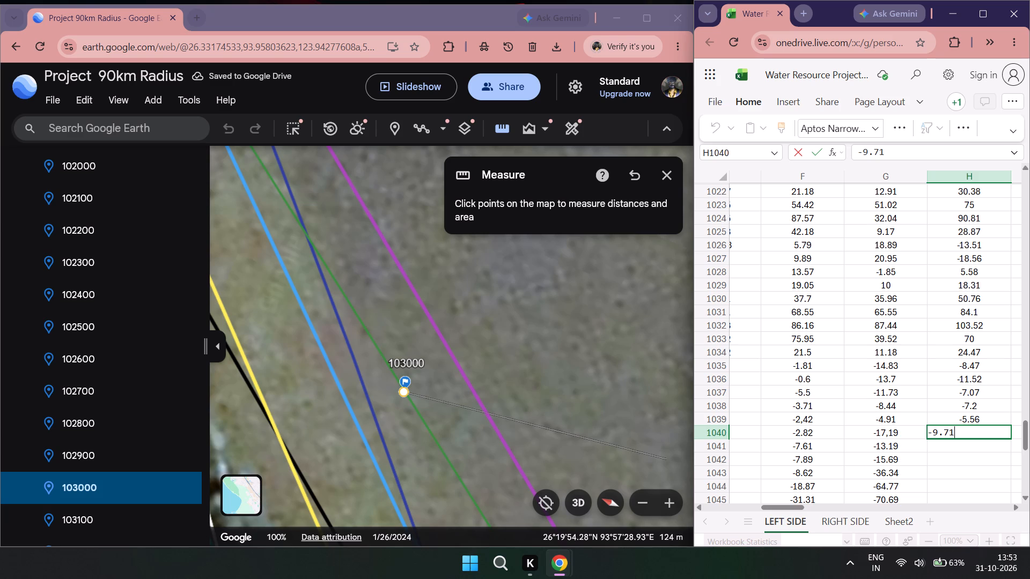
# Go to placemark 103100, measure from it to the black line with a fresh measurement, and record -8.82 in cell H1041.
pyautogui.scroll(-6, 55, 495)
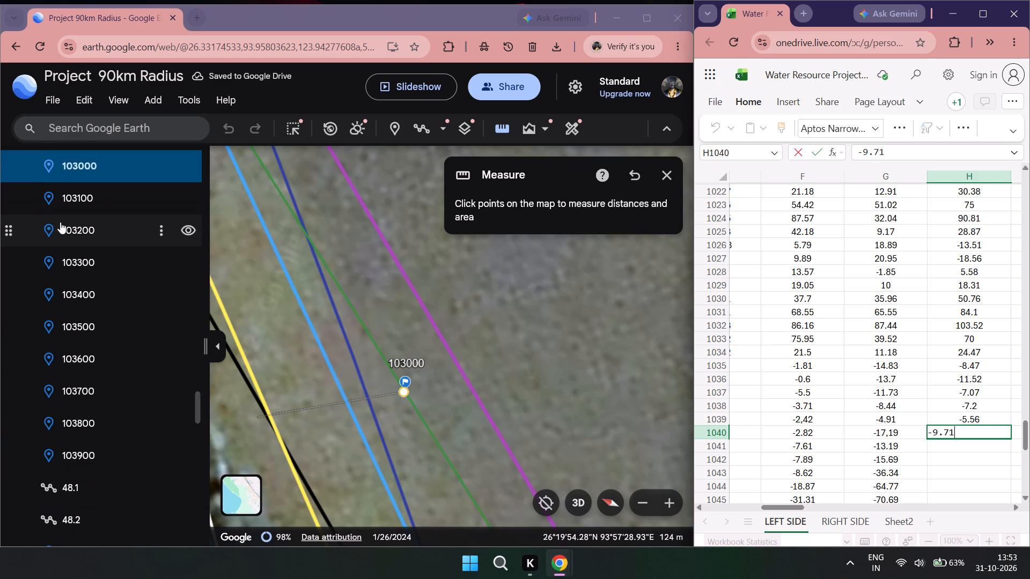
pyautogui.doubleClick(72, 203)
pyautogui.scroll(-1, 431, 415)
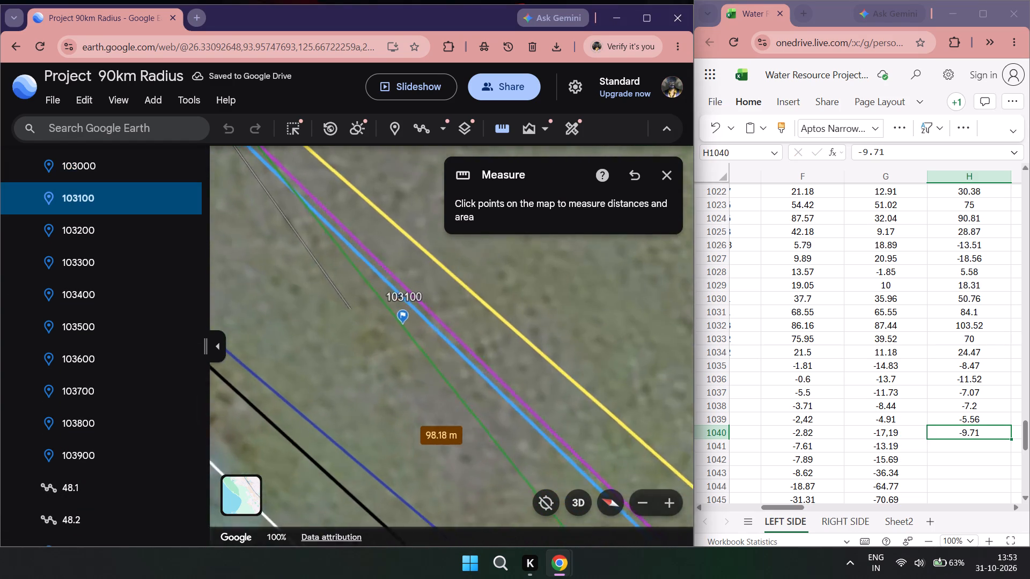
pyautogui.doubleClick(512, 129)
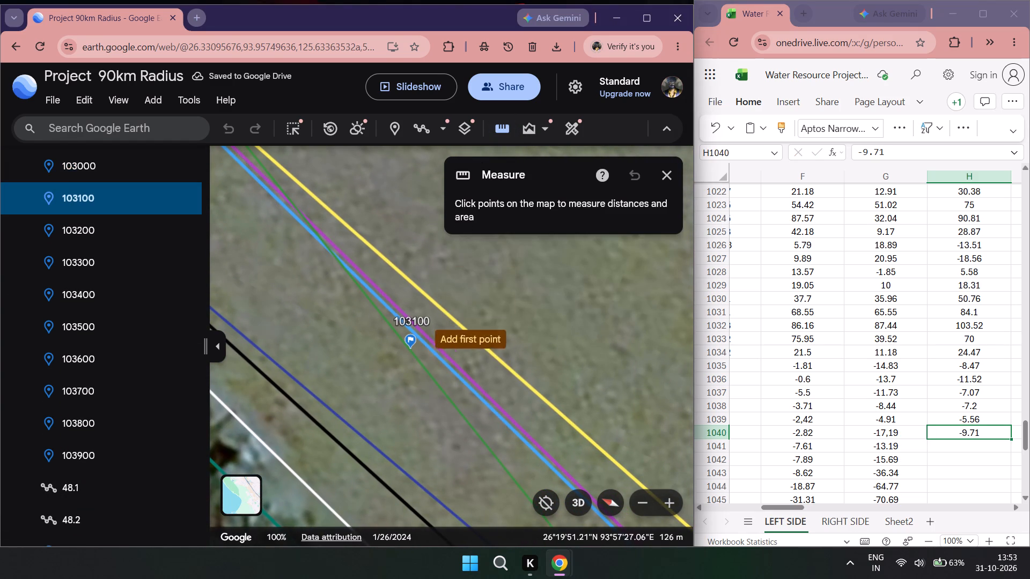
pyautogui.click(410, 351)
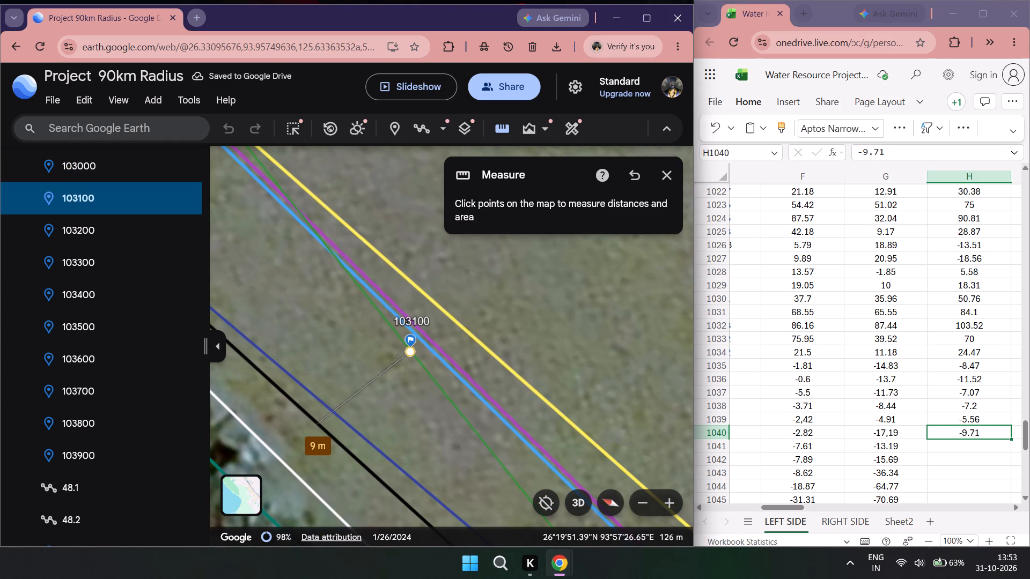
pyautogui.doubleClick(965, 446)
pyautogui.write('-8.82')
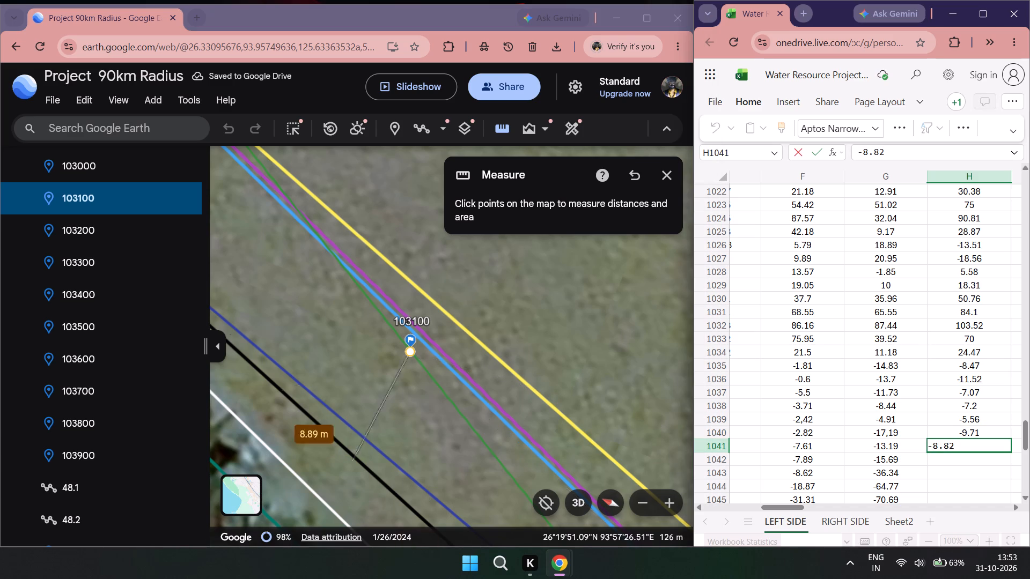
# Go to placemark 103200, measure from it to the black line with a fresh measurement, and record -10.01 in cell H1042.
pyautogui.doubleClick(117, 228)
pyautogui.scroll(-1, 409, 439)
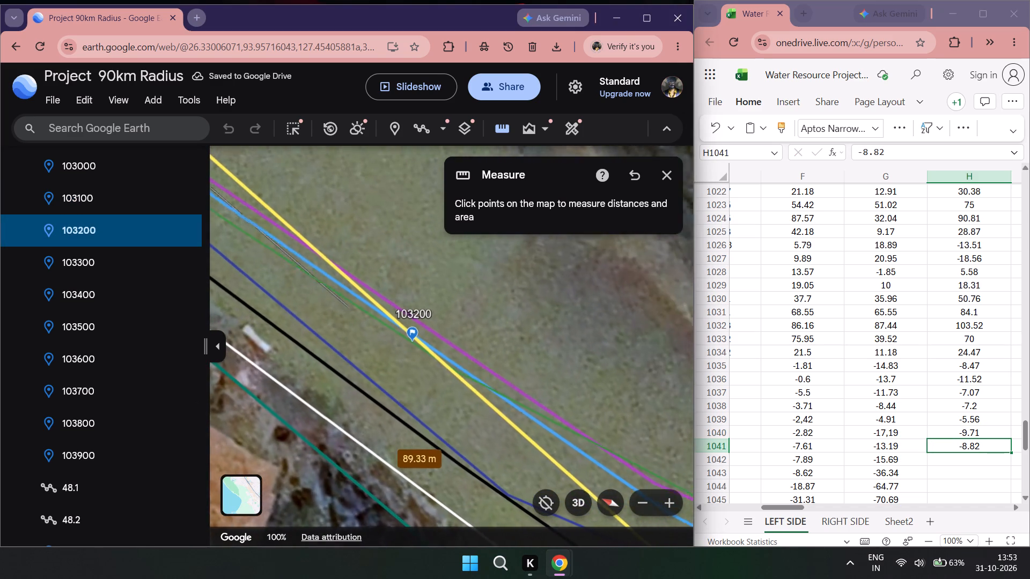
pyautogui.doubleClick(499, 132)
pyautogui.scroll(2, 411, 362)
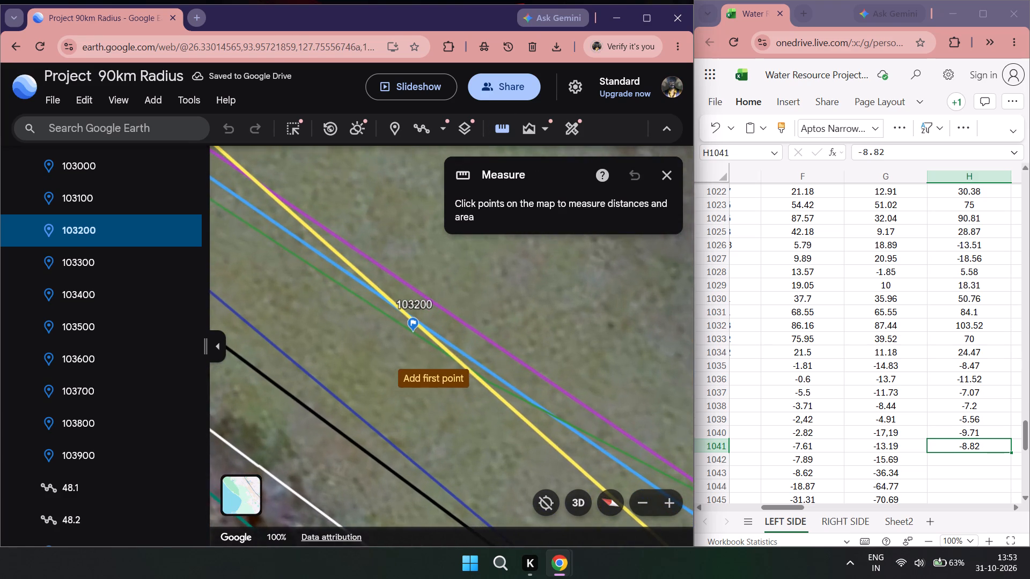
pyautogui.click(414, 333)
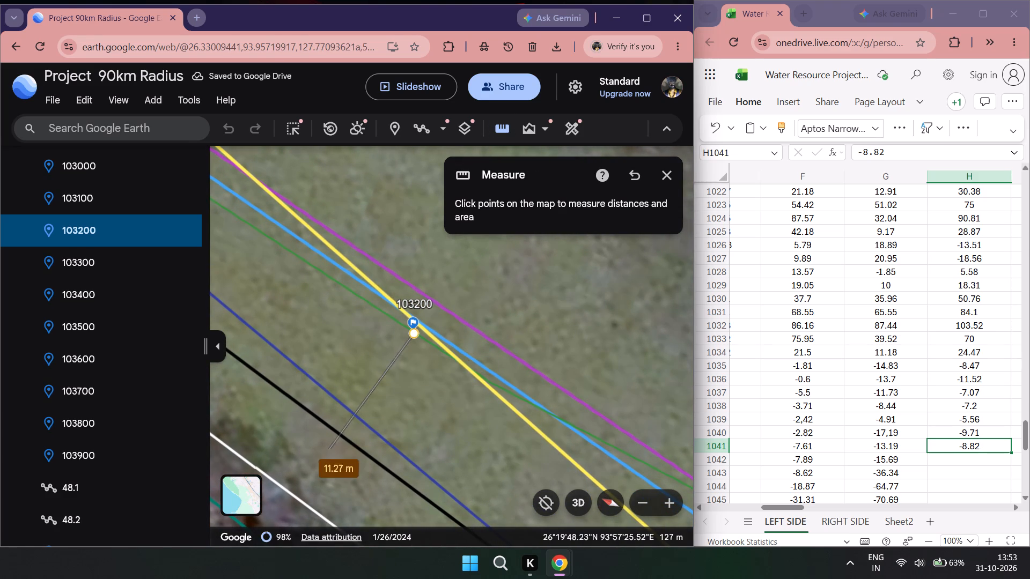
pyautogui.doubleClick(991, 462)
pyautogui.write('-10.01')
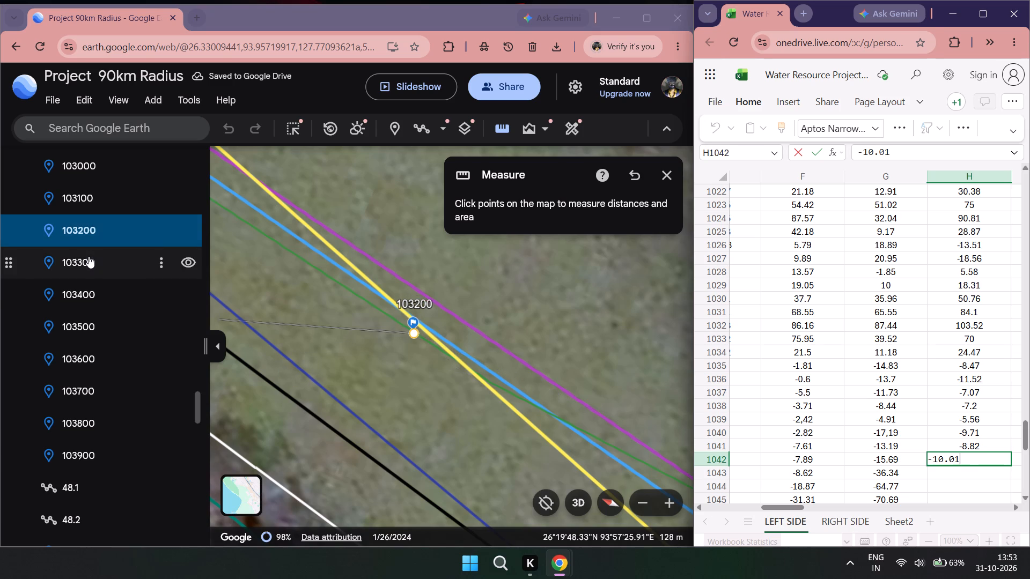
# Go to placemark 103300, measure from it to the black line with a fresh measurement, and record -32.71 in cell H1043.
pyautogui.doubleClick(89, 256)
pyautogui.scroll(-2, 362, 363)
pyautogui.moveTo(358, 362); pyautogui.dragTo(410, 351)
pyautogui.doubleClick(495, 135)
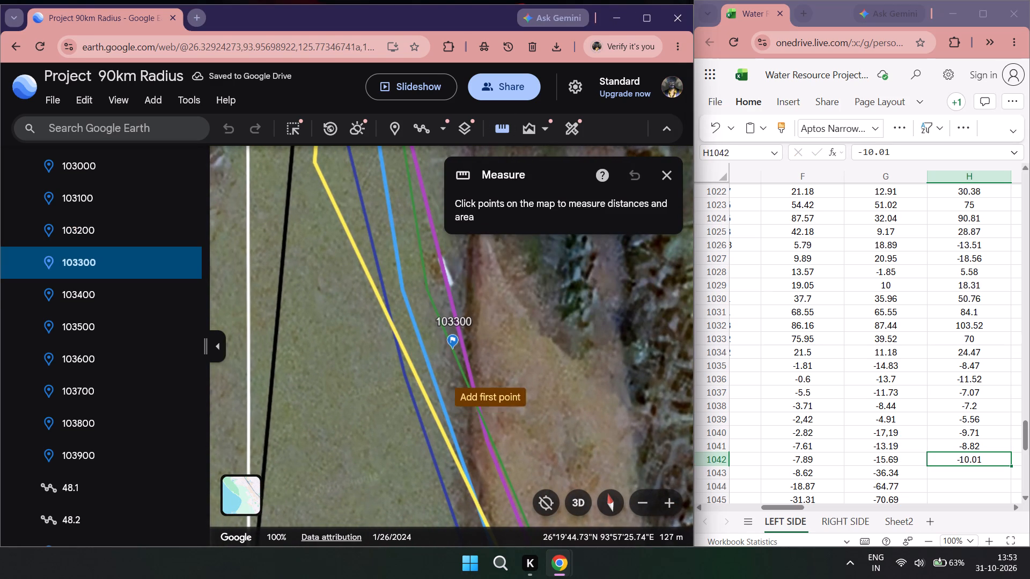
pyautogui.click(454, 348)
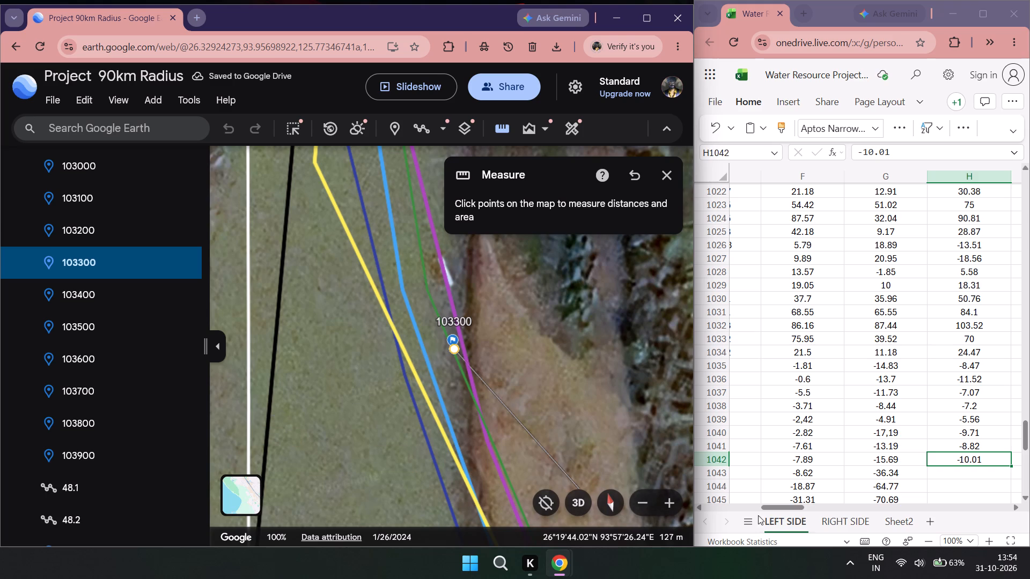
pyautogui.doubleClick(936, 477)
pyautogui.write('-32.71')
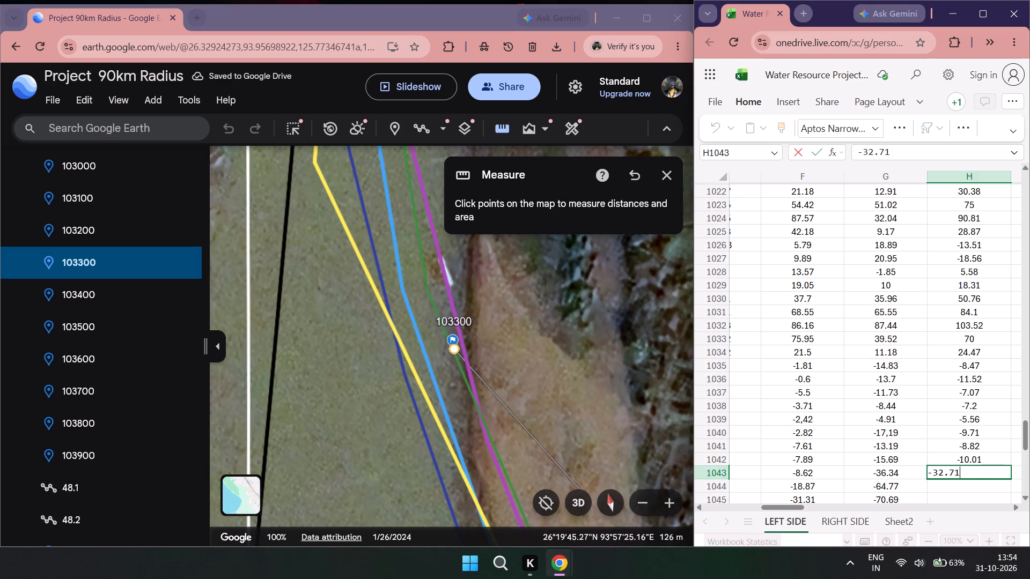
# Go to placemark 103400, measure from it to the black line with a fresh measurement, and record 57.57 in cell H1044.
pyautogui.doubleClick(79, 294)
pyautogui.scroll(-1, 327, 308)
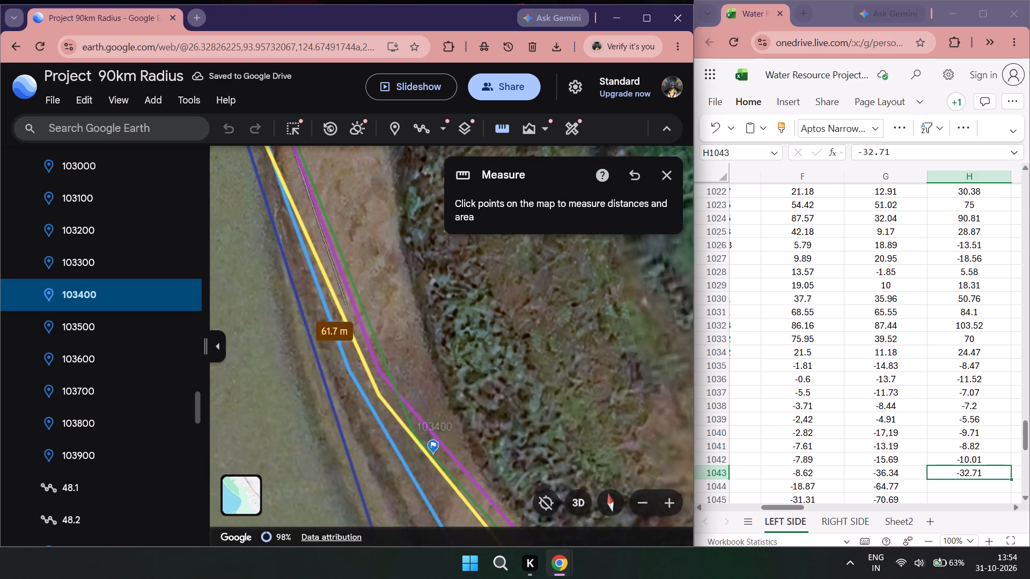
pyautogui.scroll(-1, 327, 311)
pyautogui.moveTo(326, 315); pyautogui.dragTo(398, 304)
pyautogui.doubleClick(512, 136)
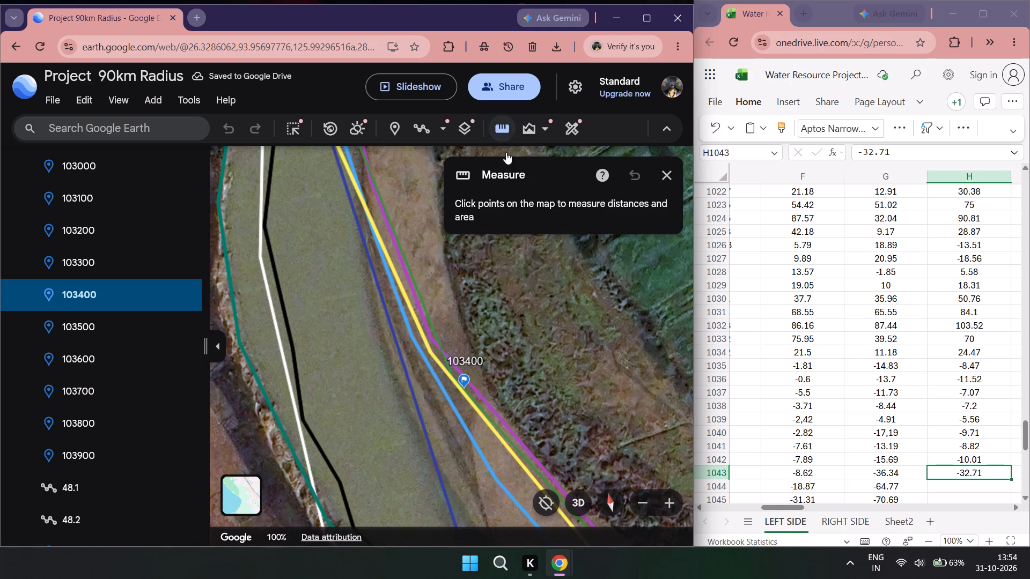
pyautogui.scroll(3, 478, 331)
pyautogui.moveTo(466, 396); pyautogui.dragTo(580, 220)
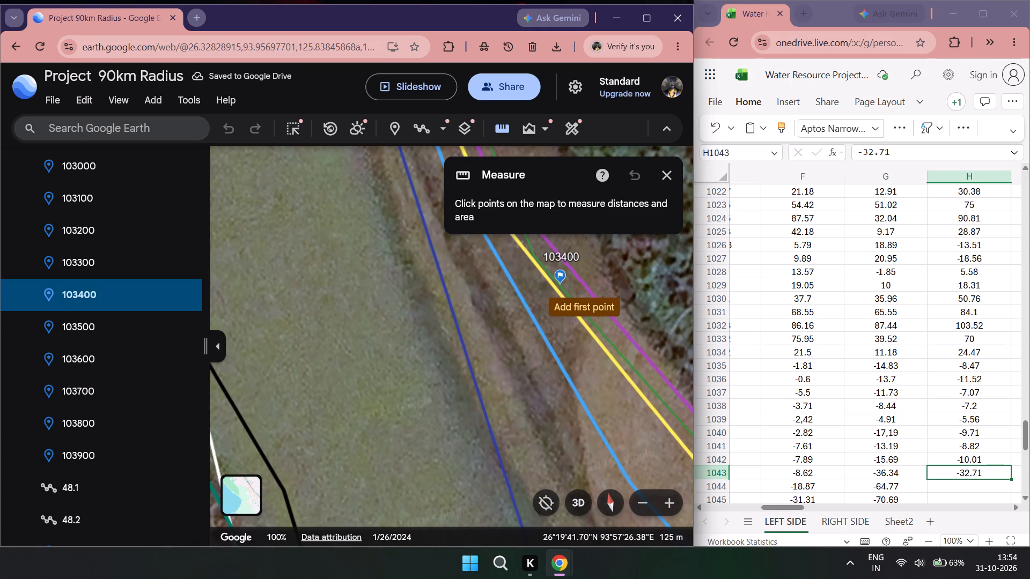
pyautogui.click(560, 287)
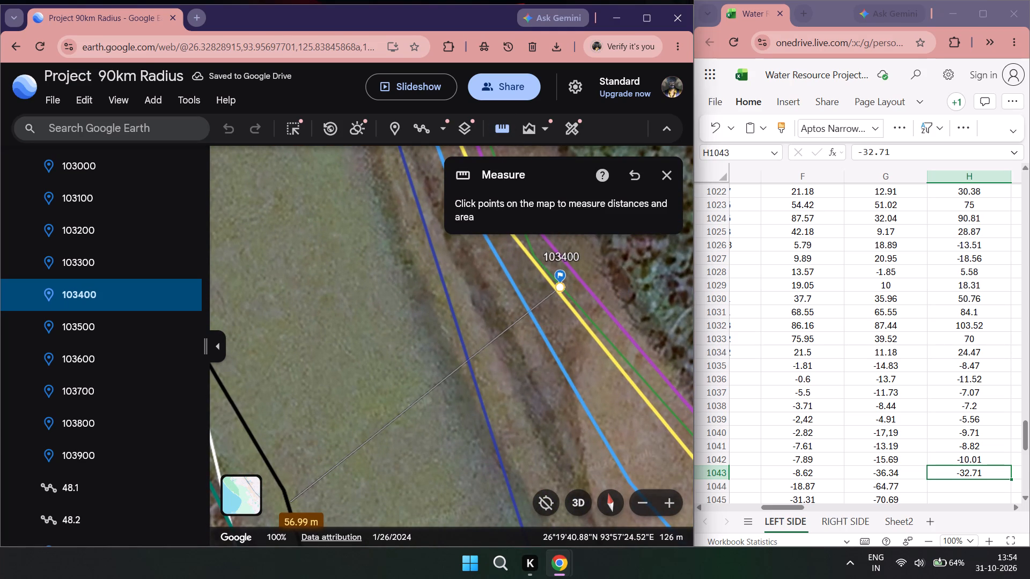
pyautogui.scroll(-1, 689, 404)
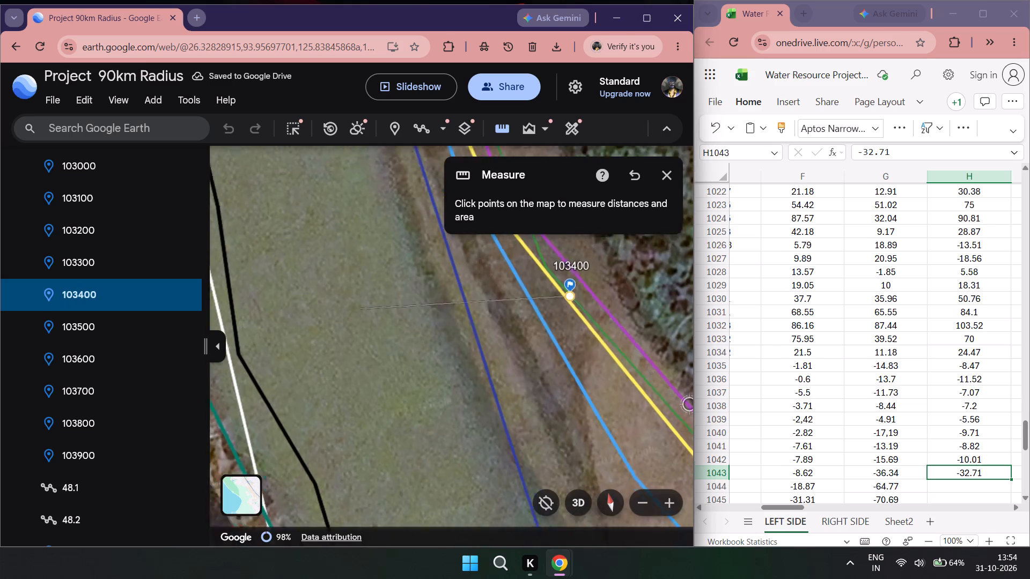
pyautogui.scroll(-2, 823, 386)
pyautogui.doubleClick(979, 355)
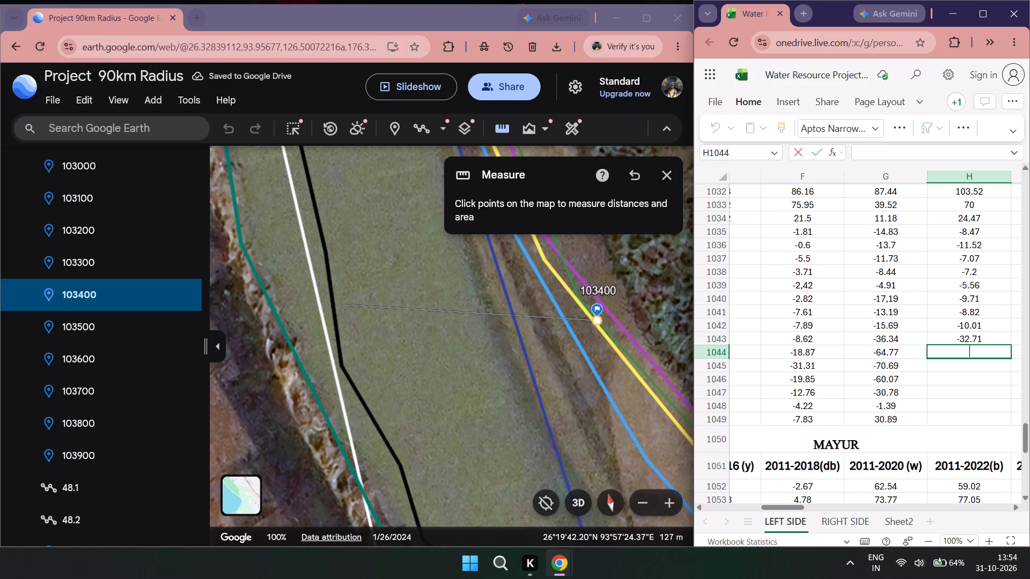
pyautogui.press('5')
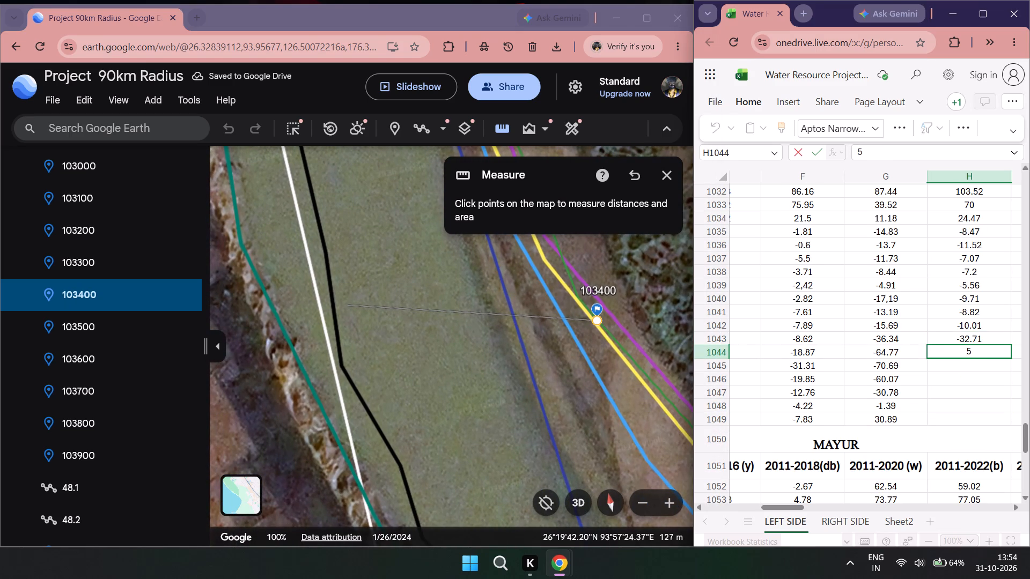
pyautogui.press('7')
pyautogui.press('.')
pyautogui.write('57')
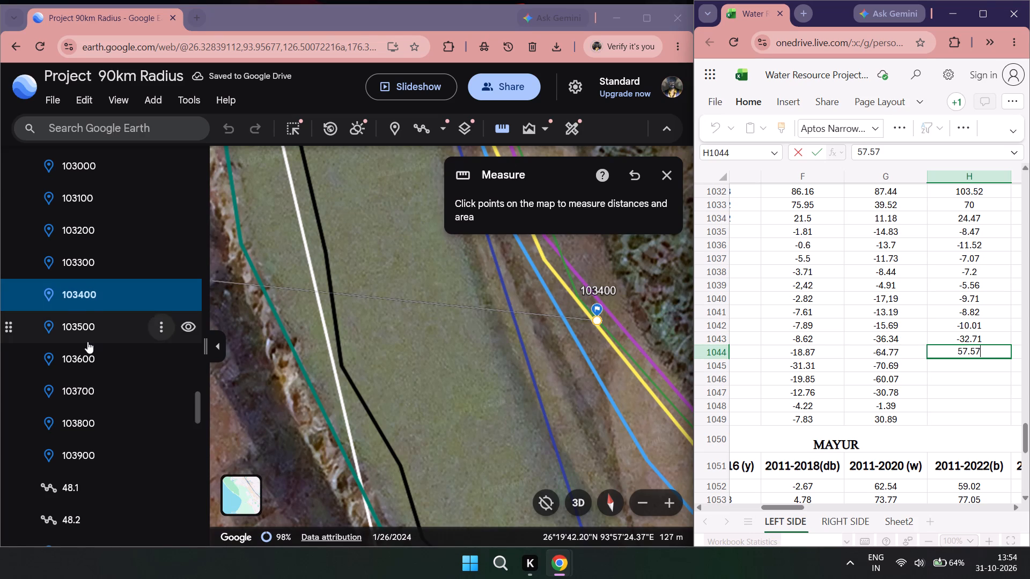
# Go to placemark 103500, measure from it to the black line with a fresh measurement, and record -56.56 in cell H1045.
pyautogui.doubleClick(93, 316)
pyautogui.doubleClick(90, 325)
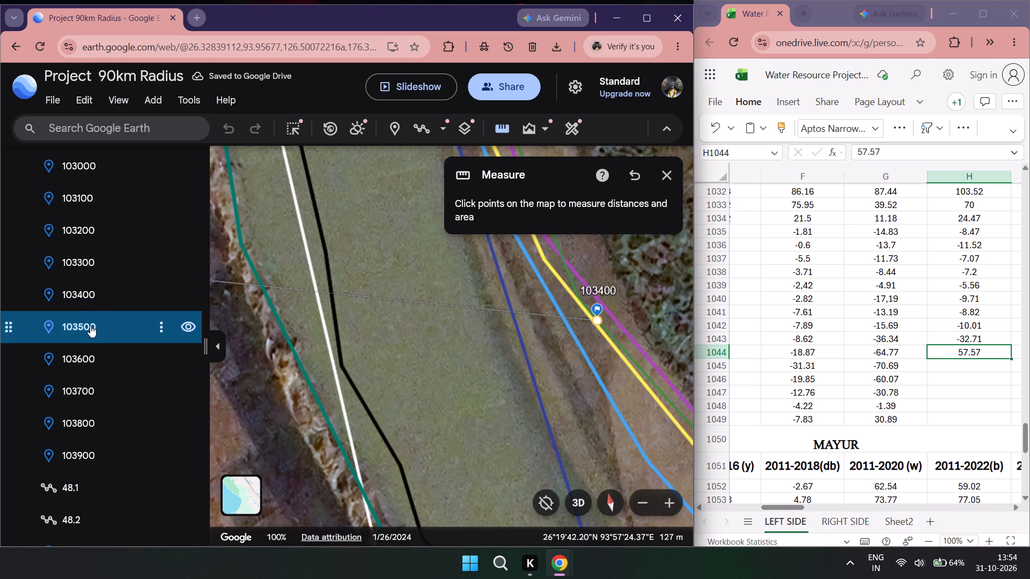
pyautogui.scroll(-1, 400, 370)
pyautogui.moveTo(408, 347); pyautogui.dragTo(451, 314)
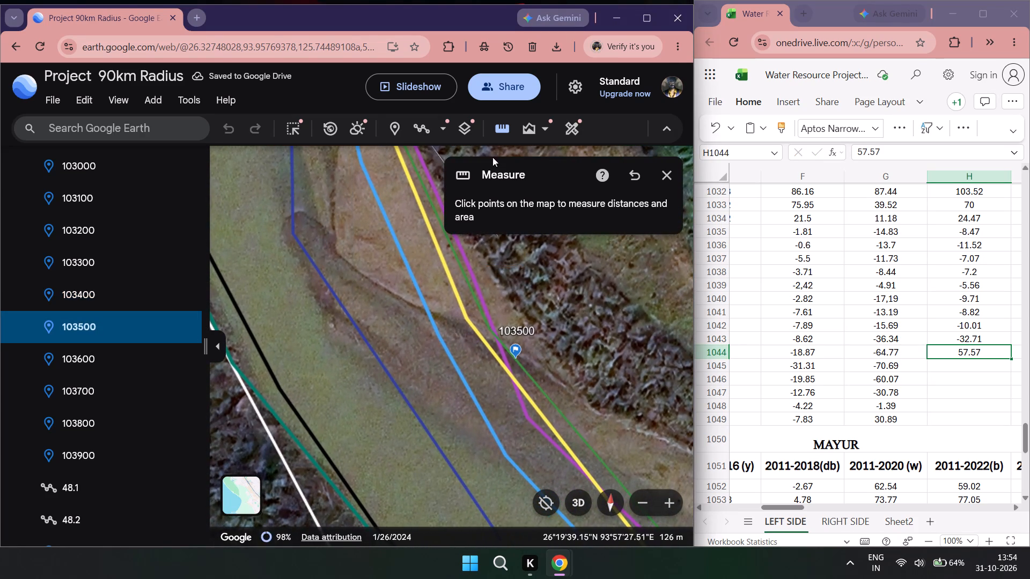
pyautogui.doubleClick(502, 128)
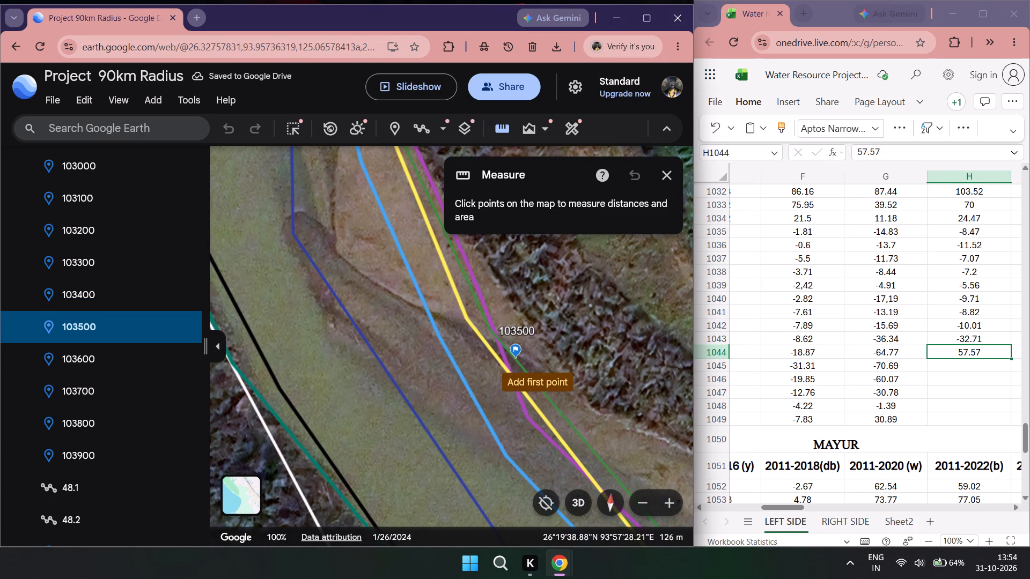
pyautogui.click(516, 360)
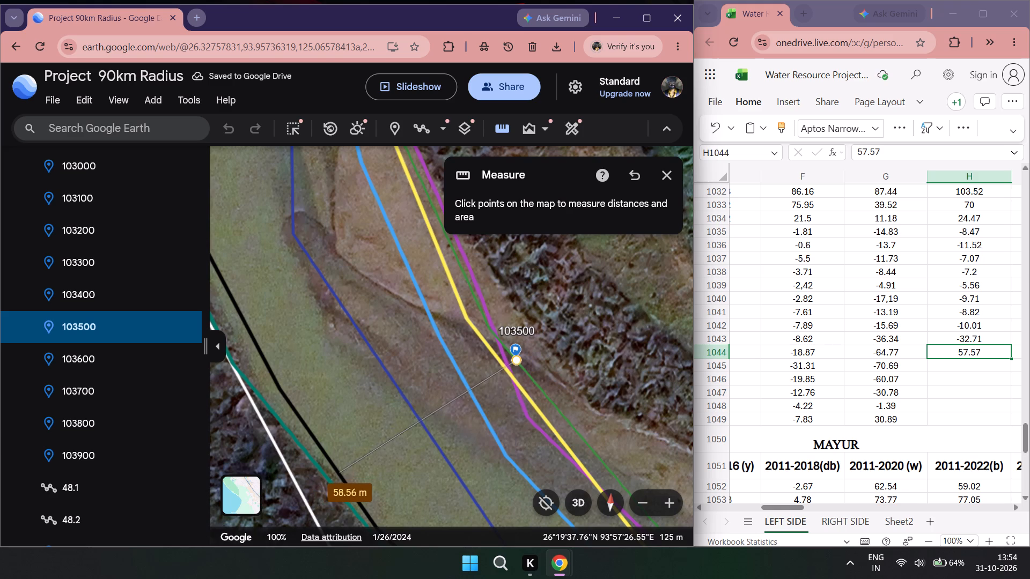
pyautogui.doubleClick(967, 361)
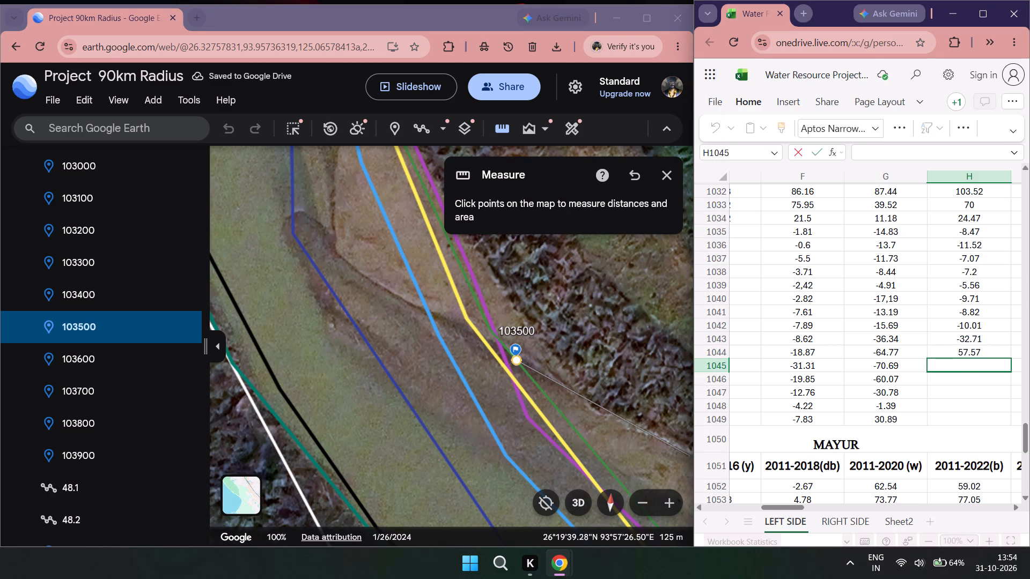
pyautogui.write('-5')
pyautogui.write('6.56')
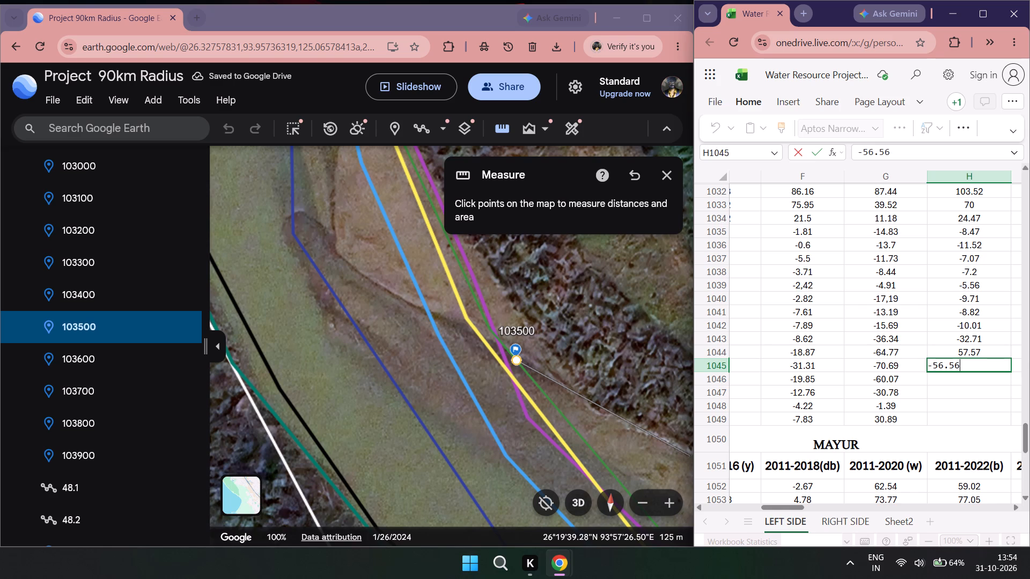
pyautogui.click(990, 353)
# Go to placemark 103600, measure from it to the black line with a fresh measurement, and record -45 in cell H1046.
pyautogui.click(973, 380)
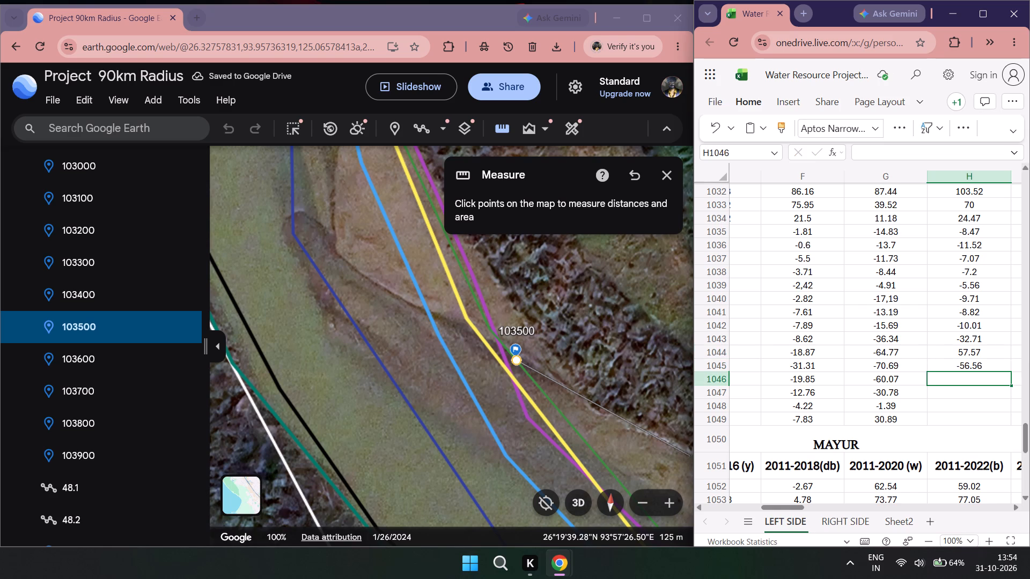
pyautogui.doubleClick(112, 365)
pyautogui.scroll(-1, 252, 378)
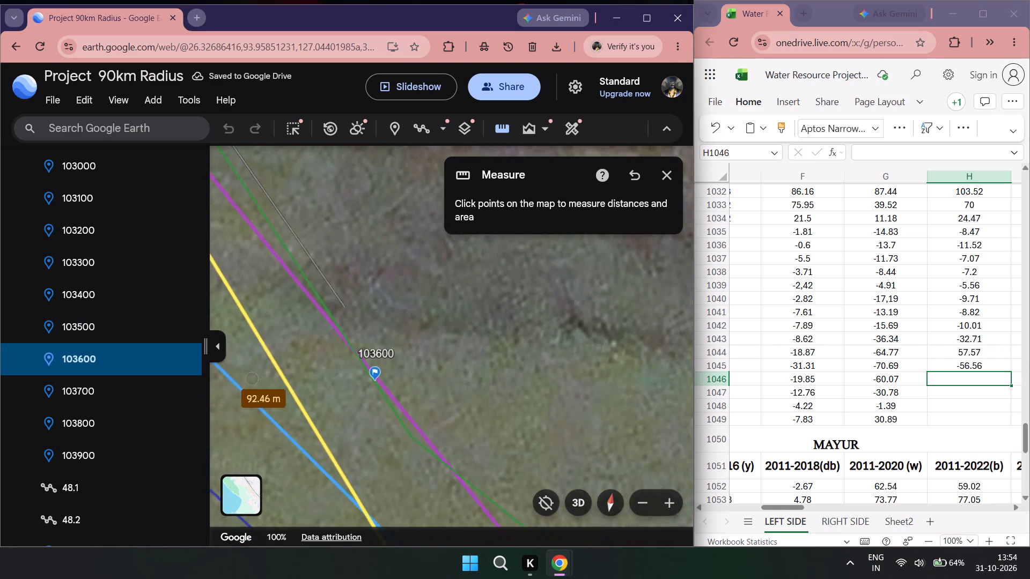
pyautogui.moveTo(284, 361); pyautogui.dragTo(402, 274)
pyautogui.doubleClick(497, 131)
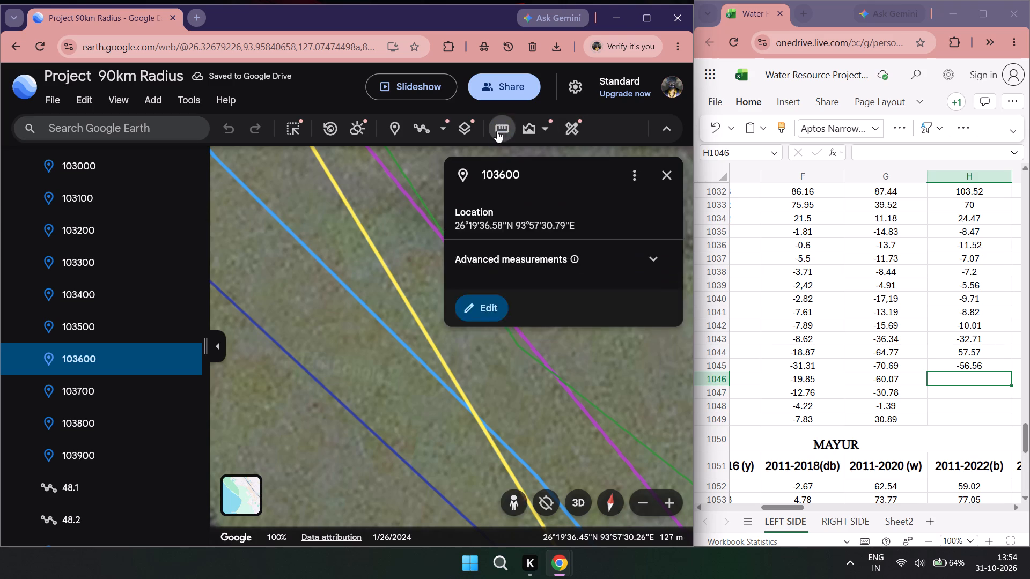
pyautogui.click(485, 297)
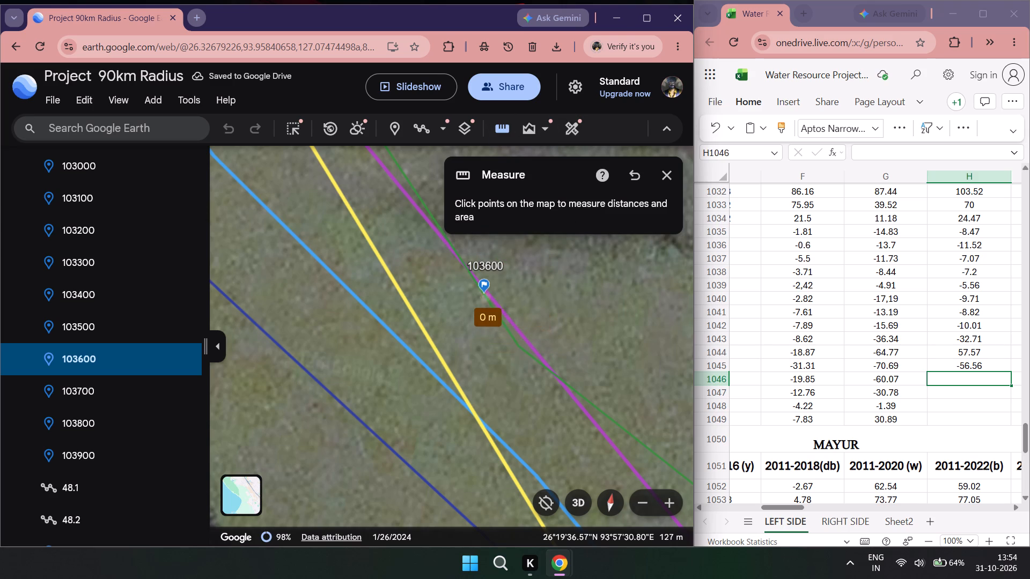
pyautogui.scroll(-3, 481, 310)
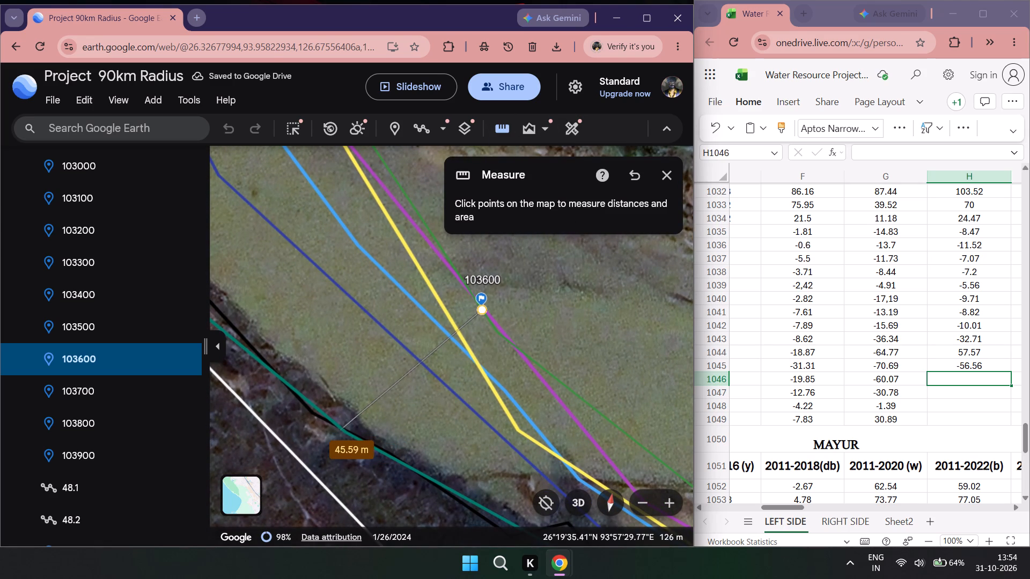
pyautogui.doubleClick(973, 377)
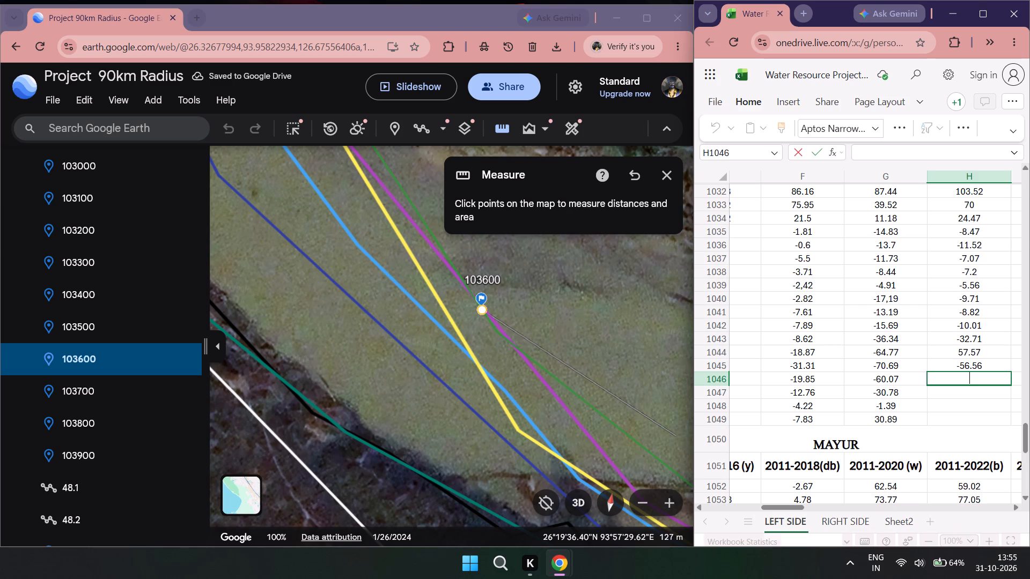
pyautogui.write('-45')
# Go to placemark 103700, measure from it to the black line with a fresh measurement, and record -24.96 in cell H1047.
pyautogui.doubleClick(67, 395)
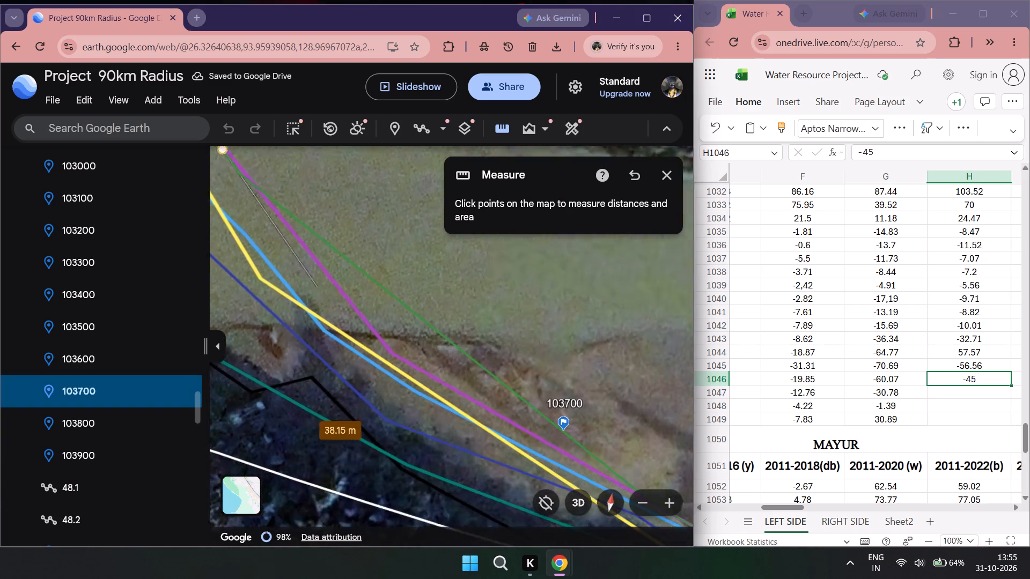
pyautogui.scroll(-3, 383, 407)
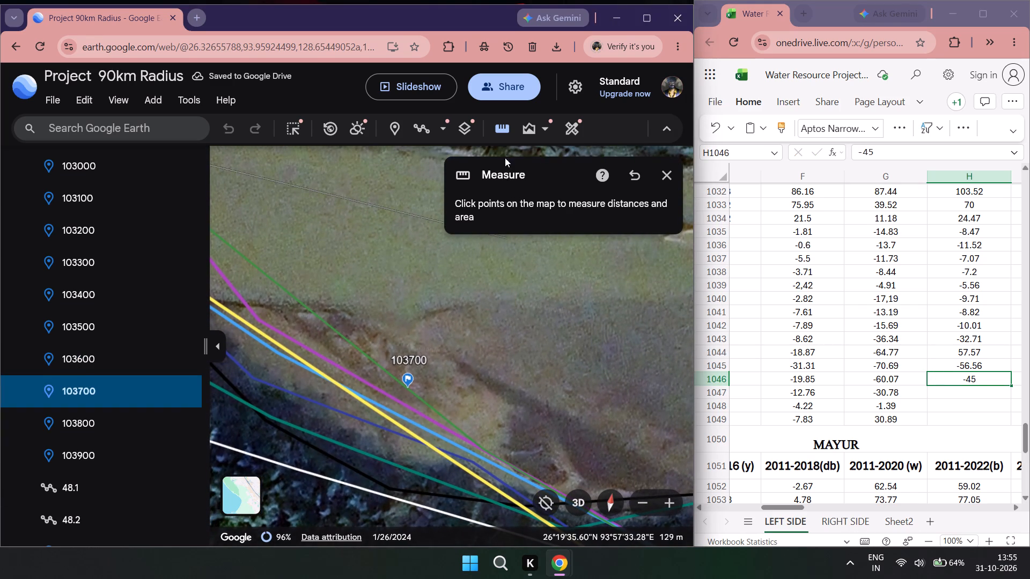
pyautogui.doubleClick(508, 137)
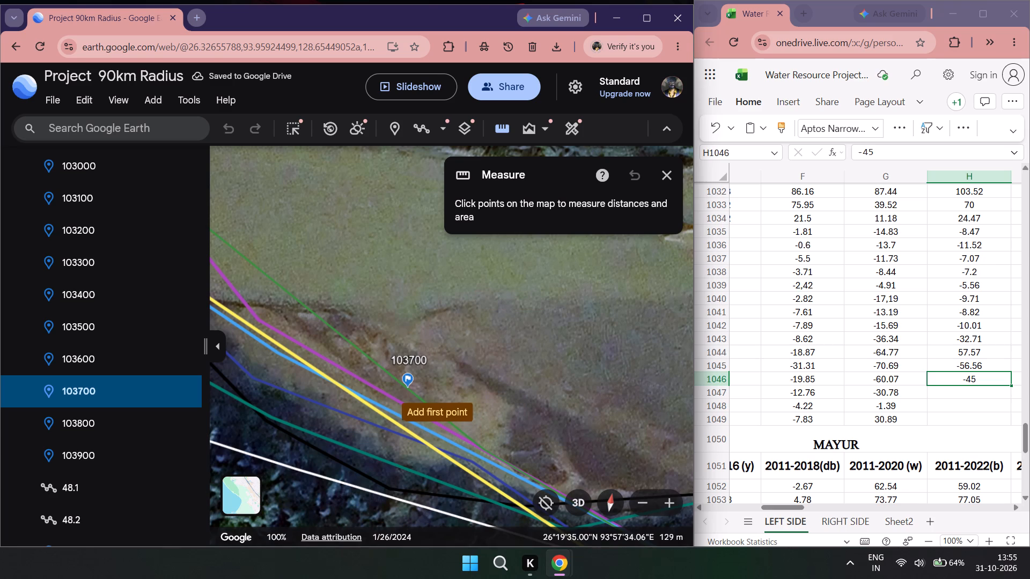
pyautogui.click(407, 389)
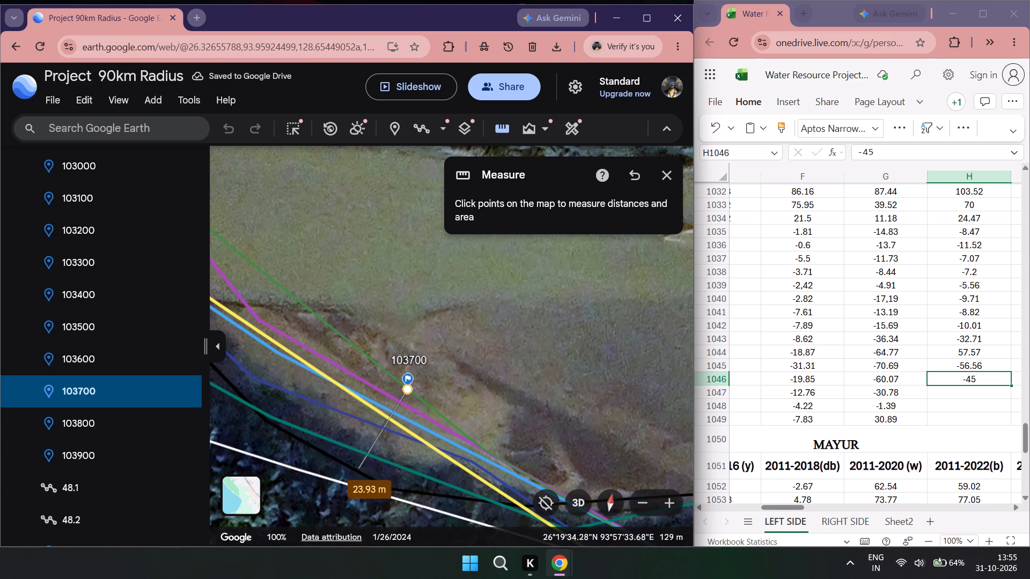
pyautogui.doubleClick(963, 395)
pyautogui.write('-24.96')
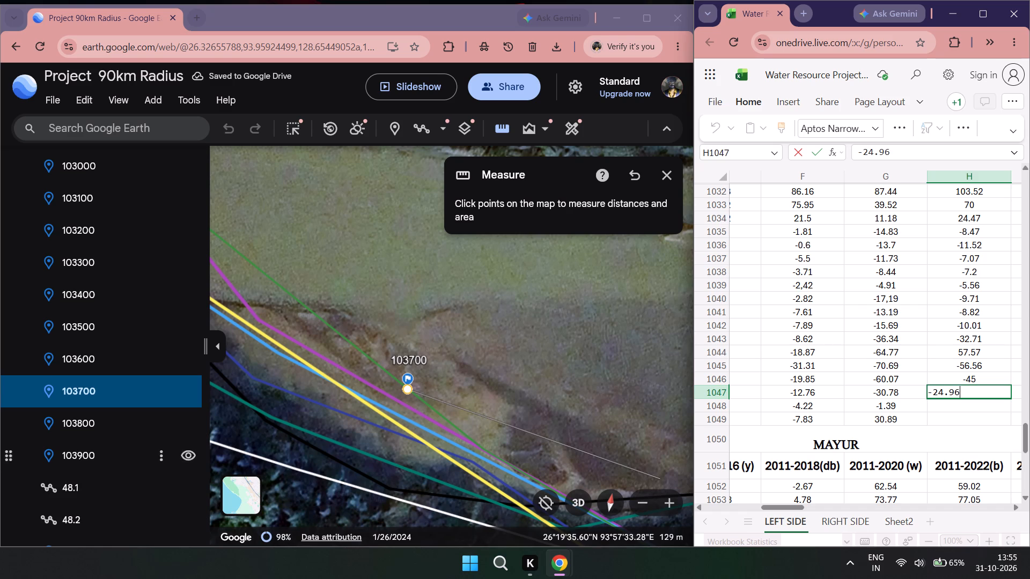
# Go to placemark 103800, measure from it to the black line with a fresh measurement, and record 30.33 in cell H1048.
pyautogui.doubleClick(74, 425)
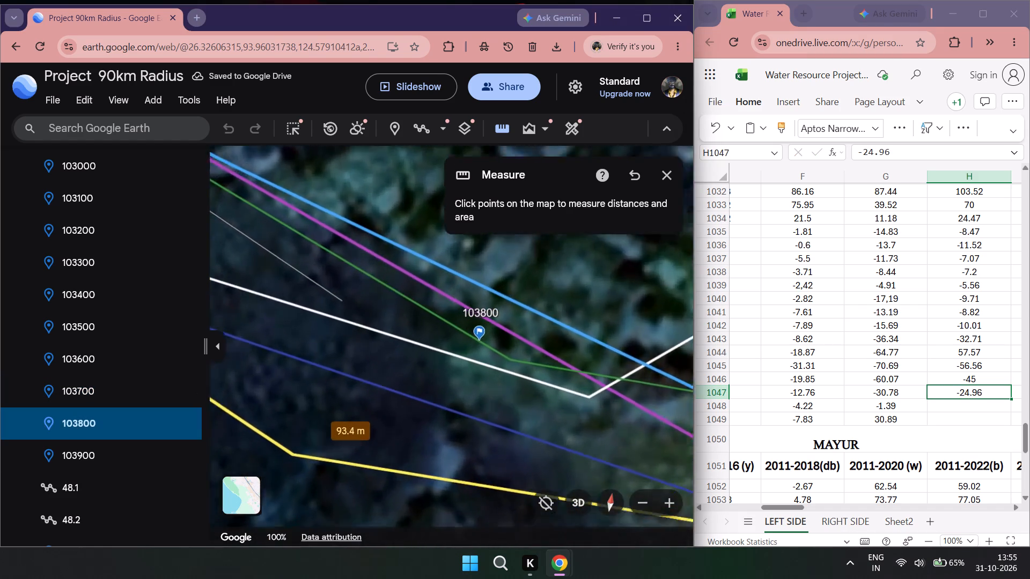
pyautogui.scroll(-6, 342, 411)
pyautogui.doubleClick(500, 133)
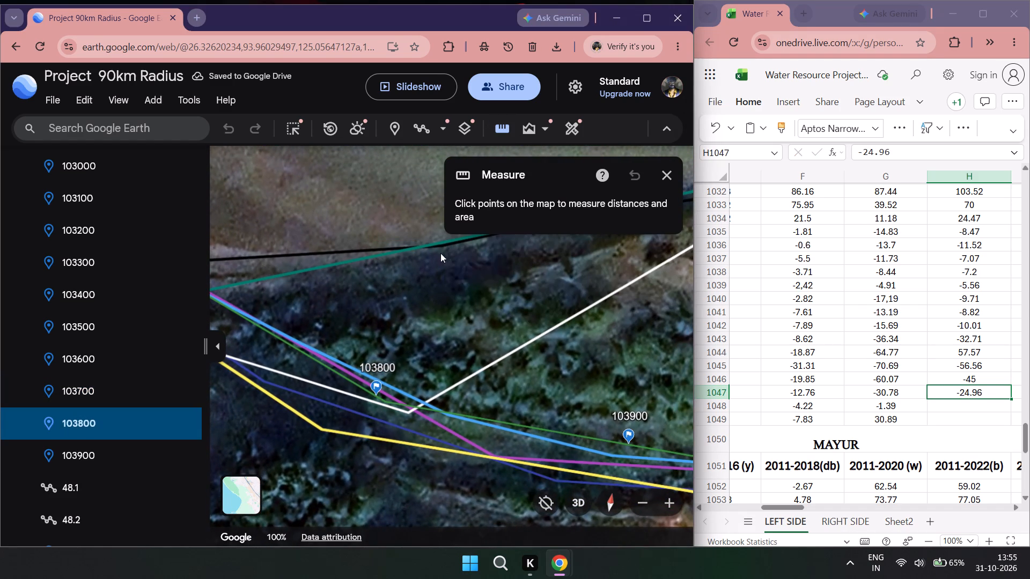
pyautogui.click(376, 397)
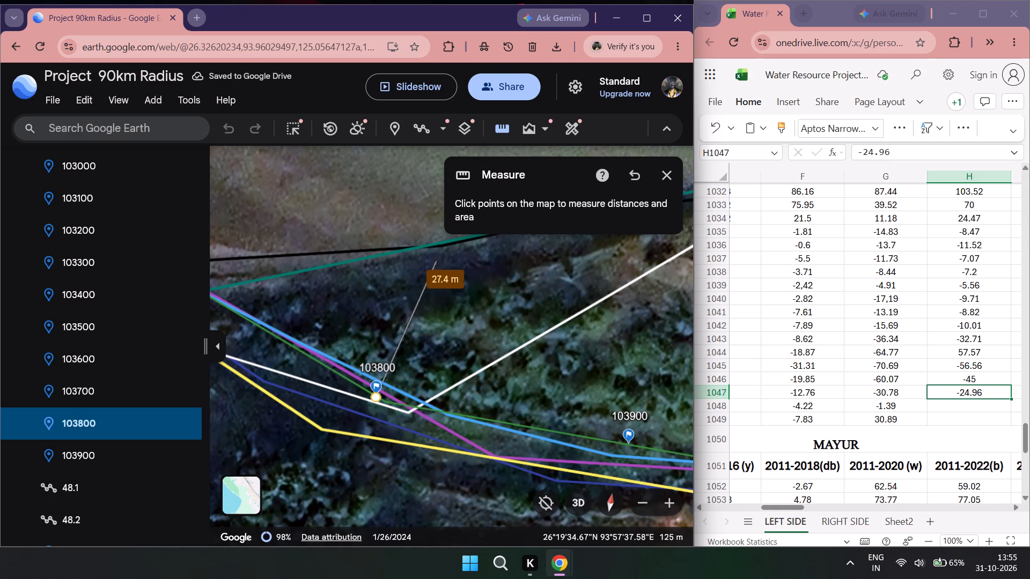
pyautogui.doubleClick(950, 407)
pyautogui.write('30.33')
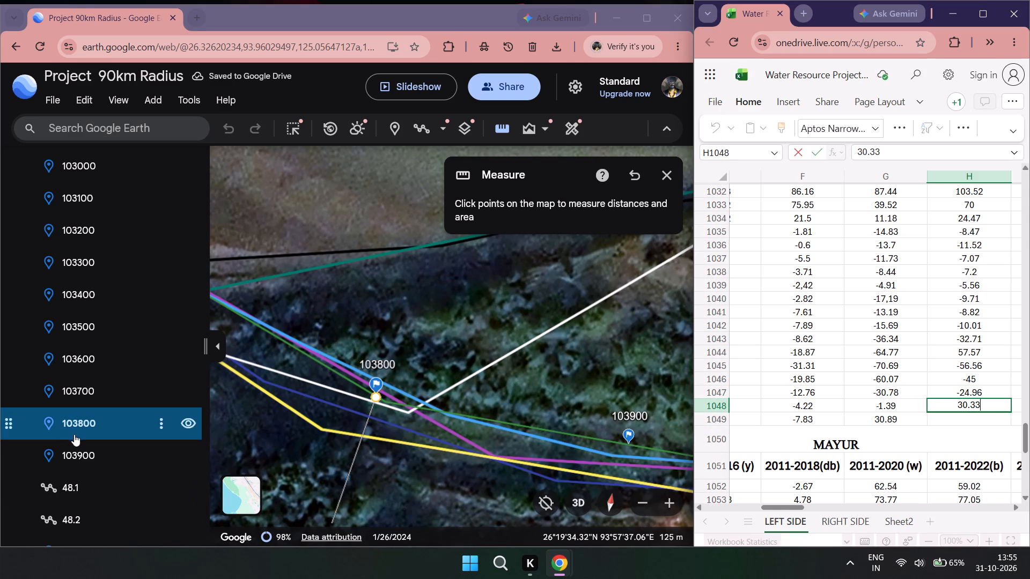
# Go to placemark 103900, measure from it to the black line with a fresh measurement, and record 46.32 in cell H1049.
pyautogui.doubleClick(76, 443)
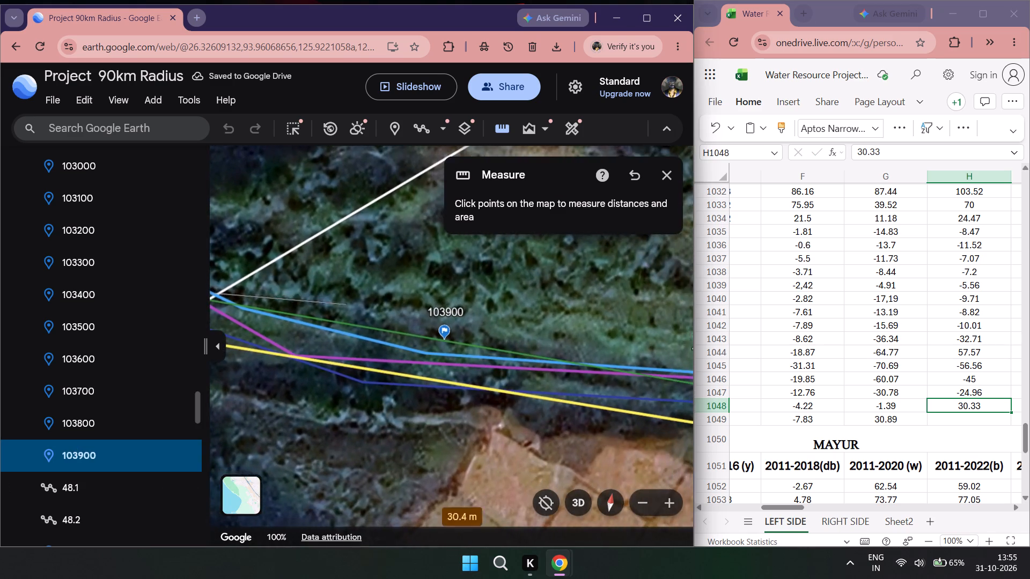
pyautogui.scroll(-2, 446, 461)
pyautogui.moveTo(447, 359); pyautogui.dragTo(445, 414)
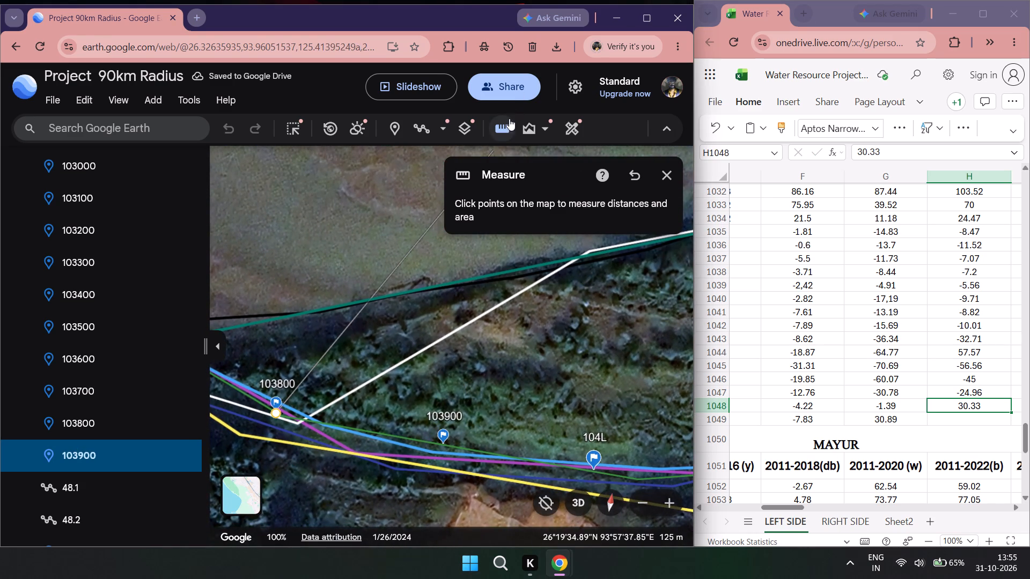
pyautogui.doubleClick(499, 124)
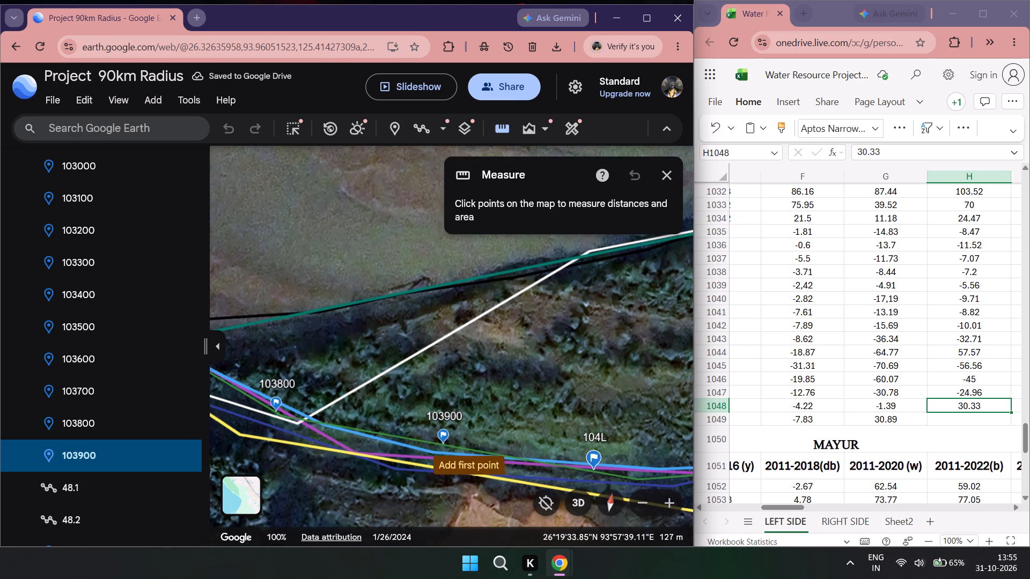
pyautogui.click(444, 445)
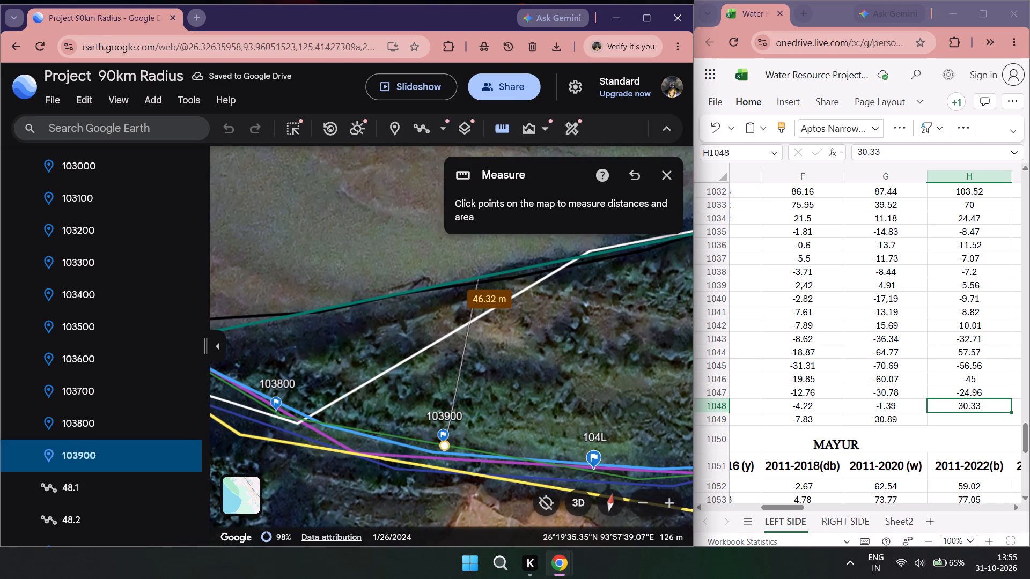
pyautogui.doubleClick(963, 422)
pyautogui.press('4')
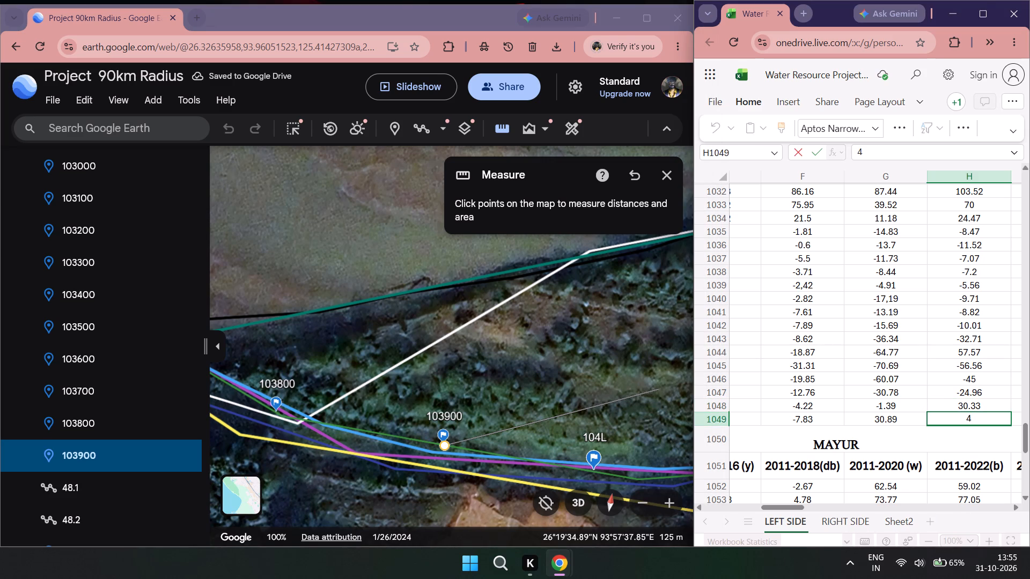
pyautogui.write('6.32')
pyautogui.click(967, 449)
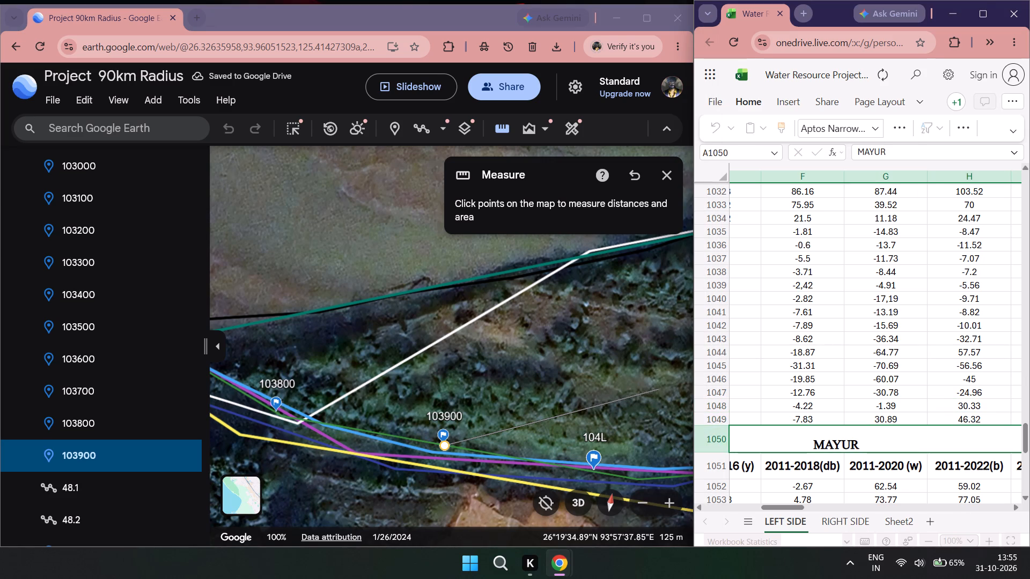
# Correct the value in cell H1044 to -57.57.
pyautogui.click(996, 377)
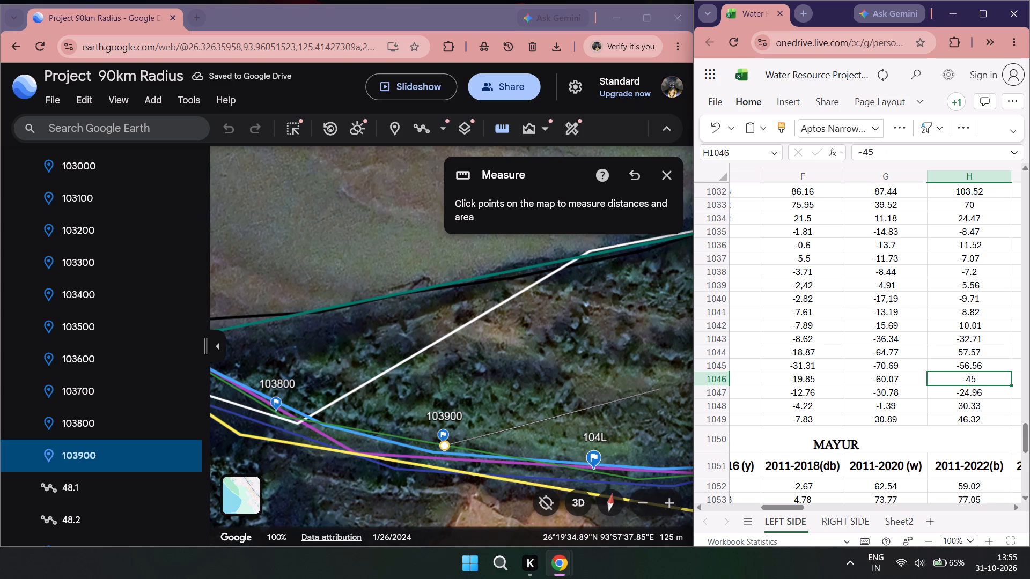
pyautogui.doubleClick(994, 348)
pyautogui.press('BackSpace')
pyautogui.press('BackSpace')
pyautogui.press('BackSpace')
pyautogui.press('BackSpace')
pyautogui.press('BackSpace')
pyautogui.press('BackSpace')
pyautogui.press('BackSpace')
pyautogui.press('BackSpace')
pyautogui.press('BackSpace')
pyautogui.press('BackSpace')
pyautogui.press('BackSpace')
pyautogui.press('BackSpace')
pyautogui.press('BackSpace')
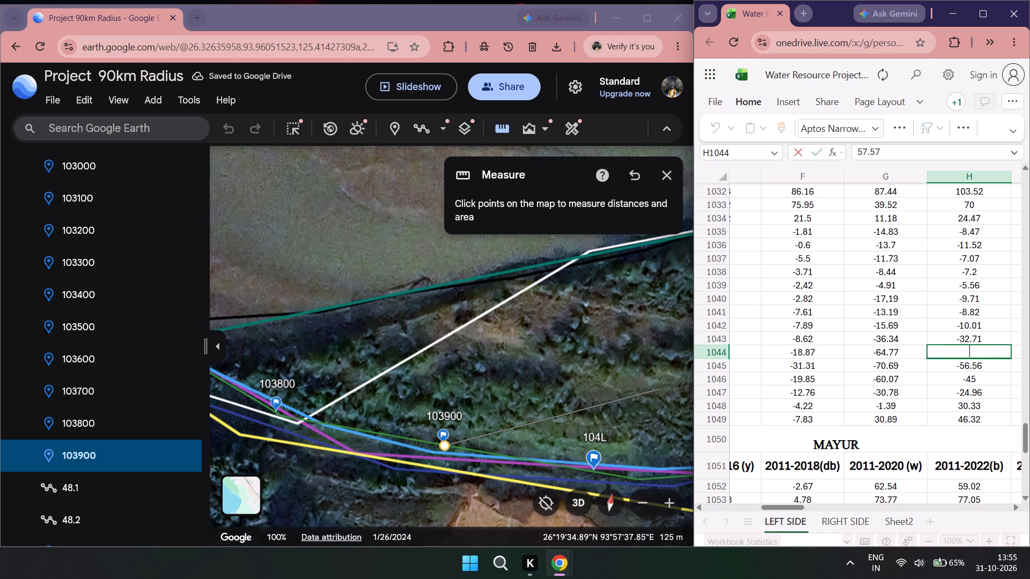
pyautogui.press('5')
pyautogui.press('BackSpace')
pyautogui.write('-57.57')
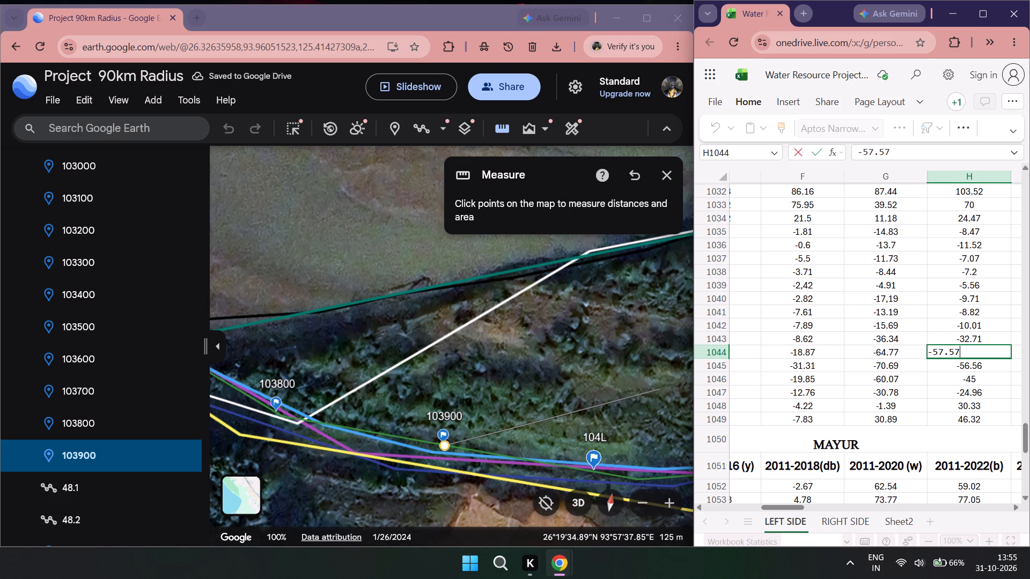
pyautogui.click(793, 372)
# Examine the 2011-2022 and 2011-2024 columns of the LEFT SIDE sheet to find where the 2011-2024 entries are missing.
pyautogui.scroll(-3, 991, 289)
pyautogui.scroll(2, 1015, 302)
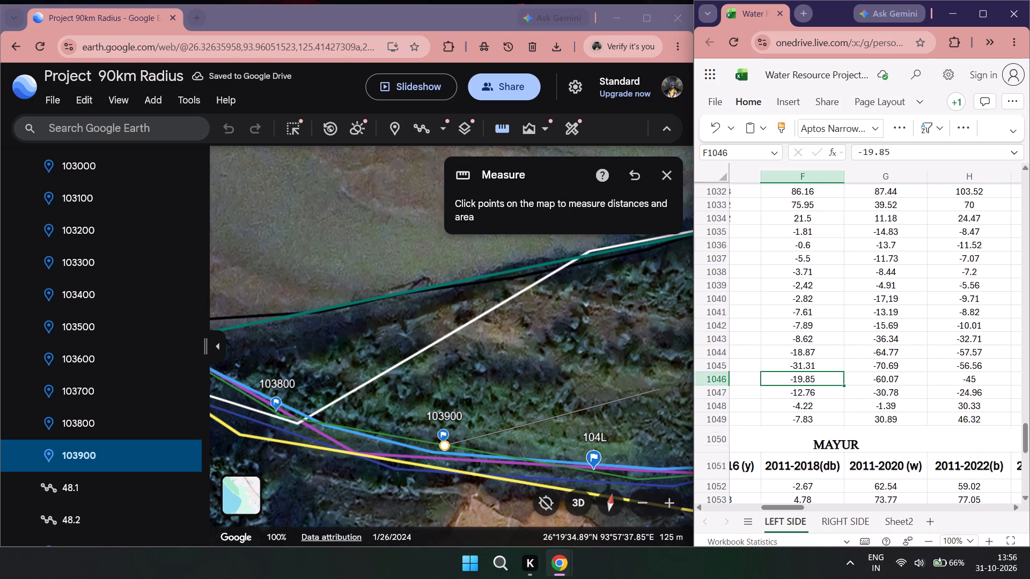
pyautogui.scroll(2, 1015, 302)
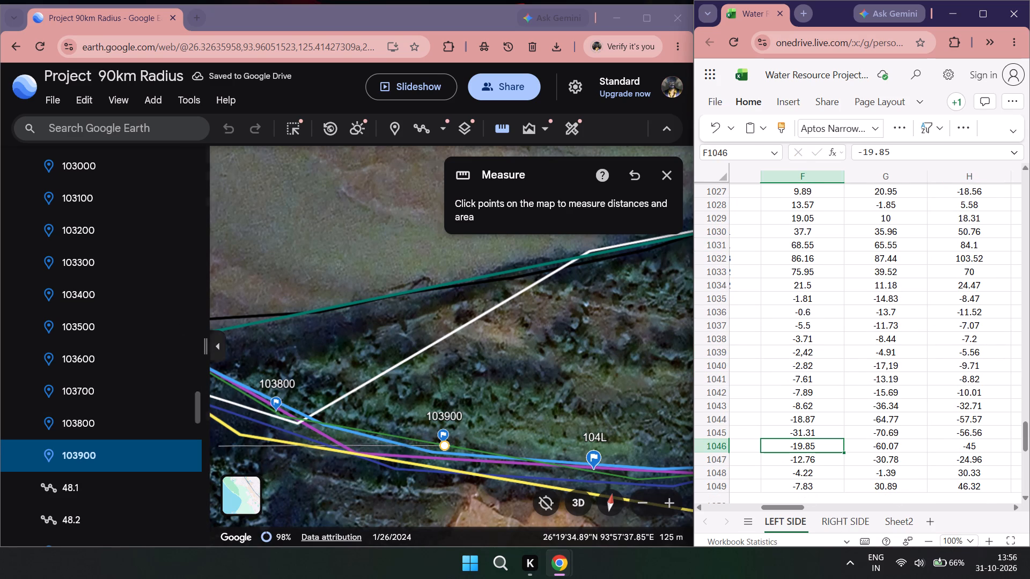
pyautogui.moveTo(1027, 441); pyautogui.dragTo(1026, 92)
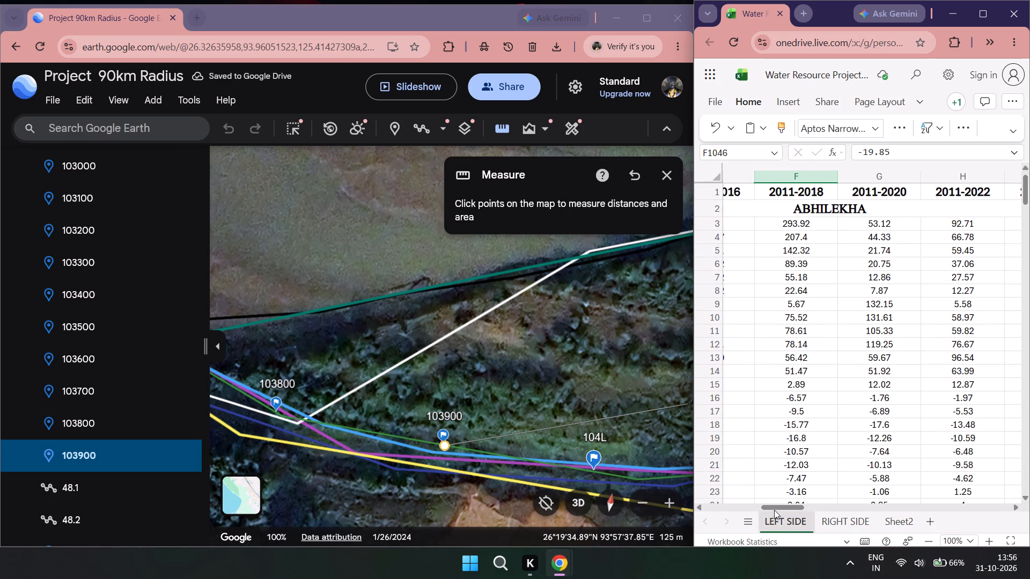
pyautogui.moveTo(775, 504); pyautogui.dragTo(808, 504)
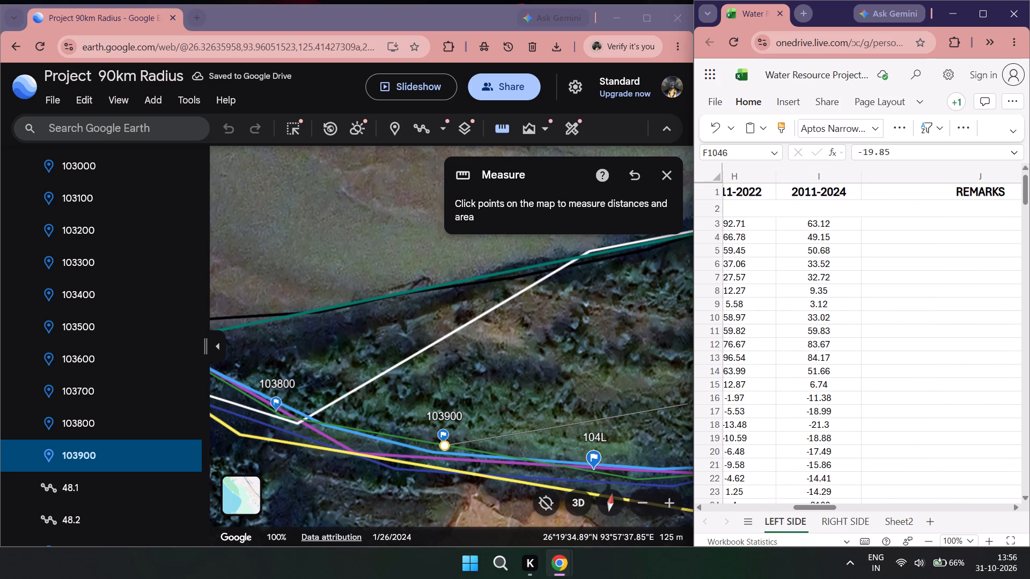
pyautogui.moveTo(1026, 199); pyautogui.dragTo(1028, 395)
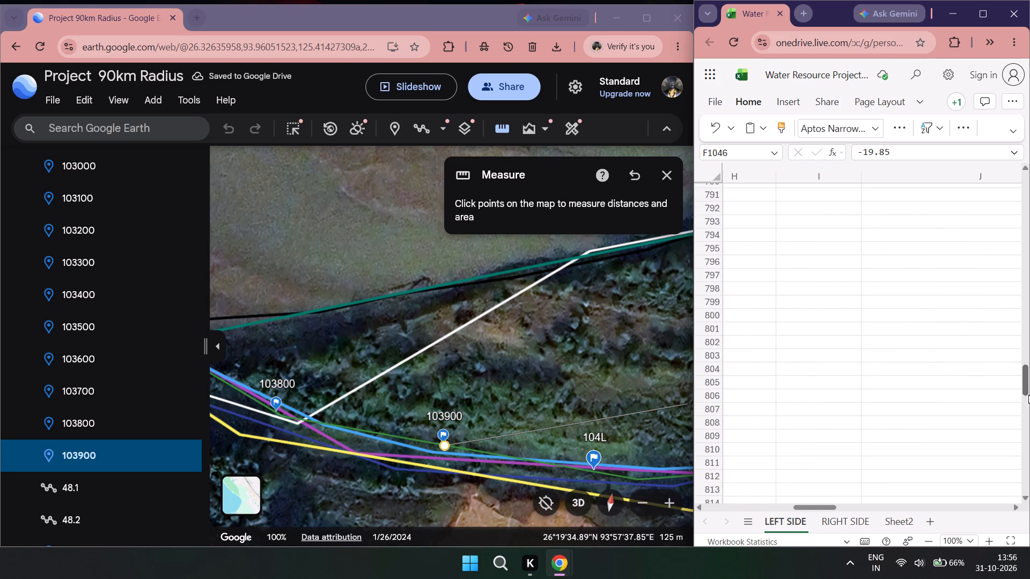
pyautogui.moveTo(1028, 395); pyautogui.dragTo(1019, 435)
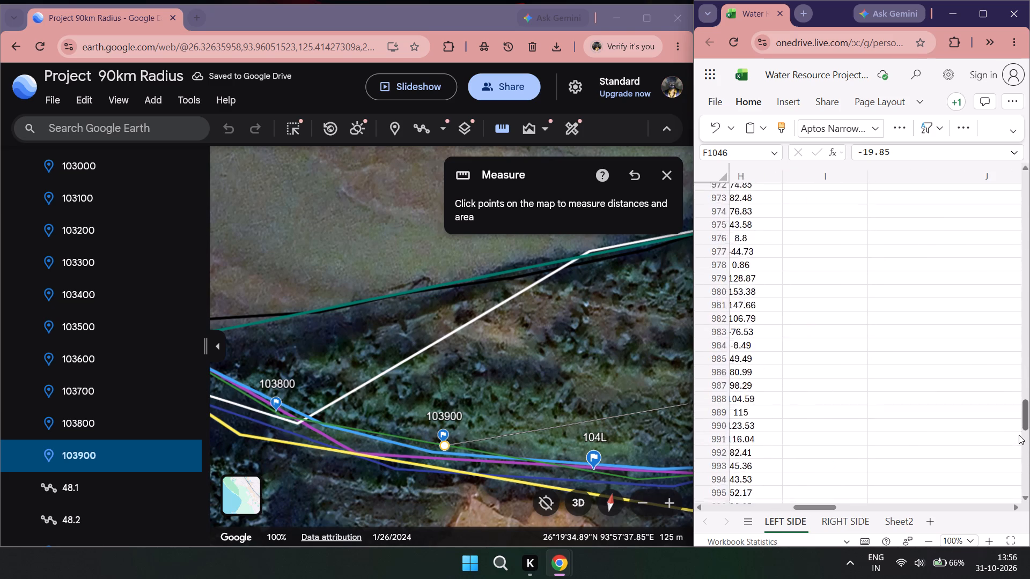
pyautogui.moveTo(1019, 435); pyautogui.dragTo(1018, 456)
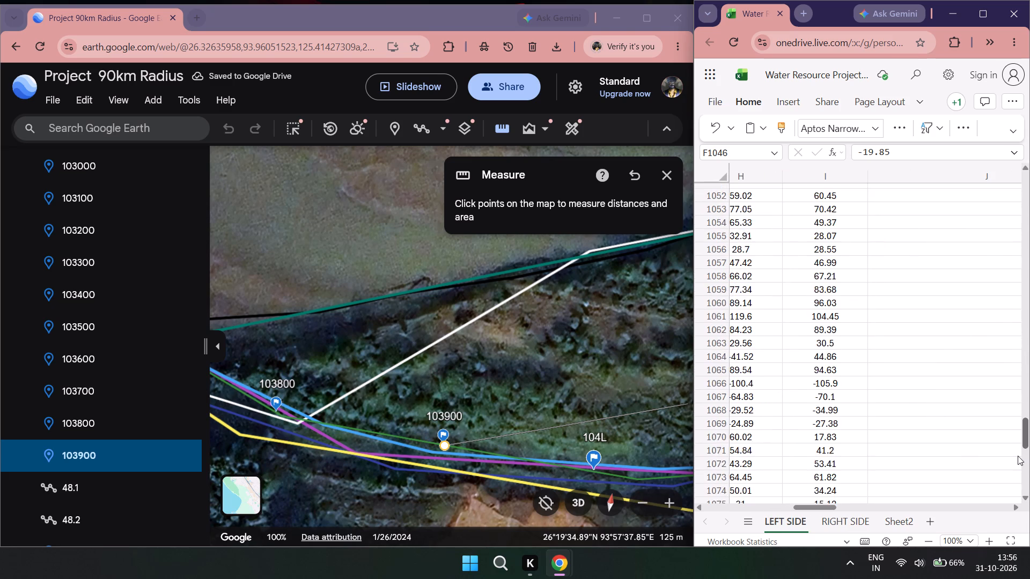
pyautogui.moveTo(1018, 456); pyautogui.dragTo(1018, 450)
pyautogui.scroll(-2, 841, 409)
pyautogui.scroll(13, 836, 417)
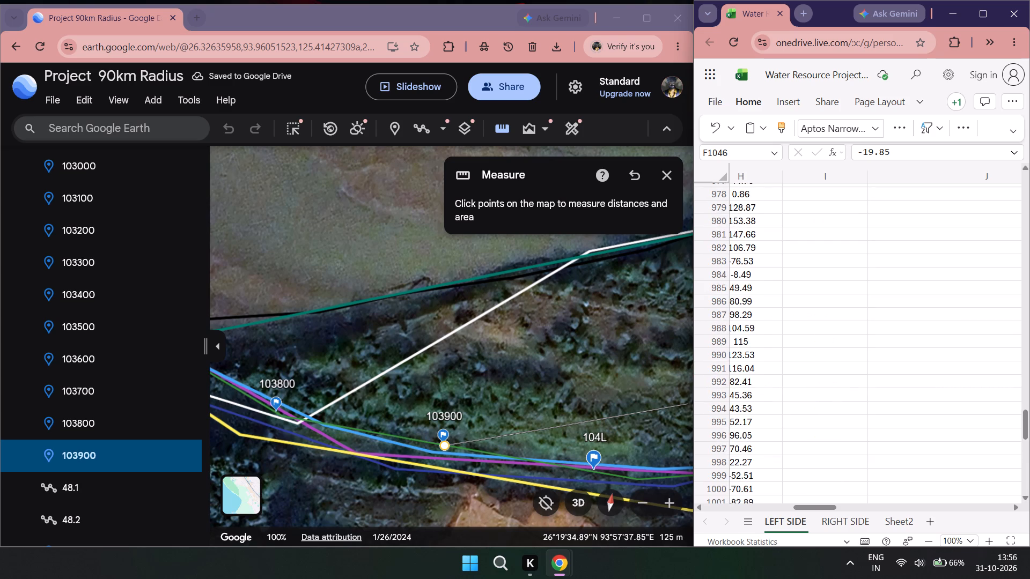
pyautogui.scroll(17, 836, 417)
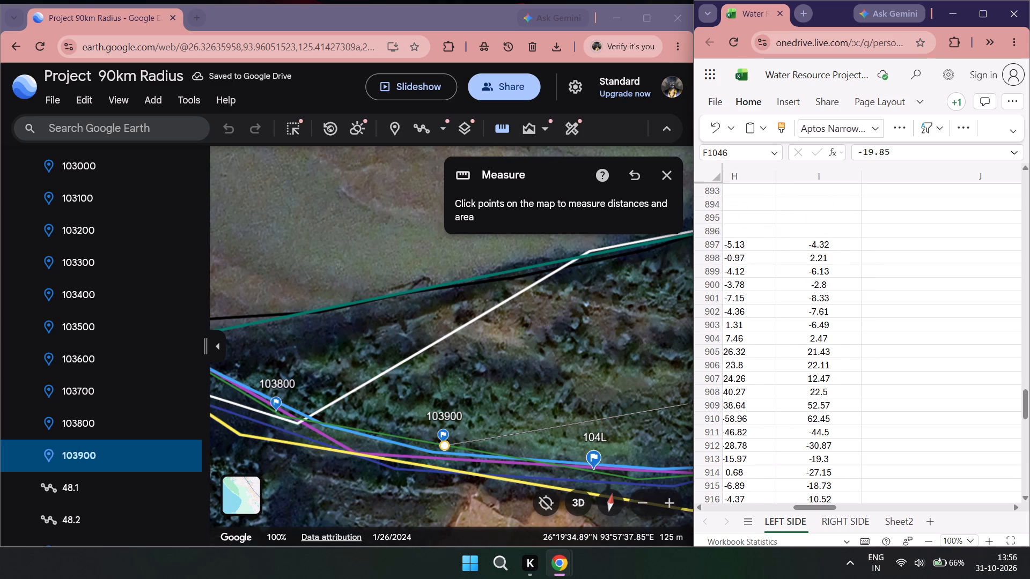
pyautogui.moveTo(819, 509); pyautogui.dragTo(814, 511)
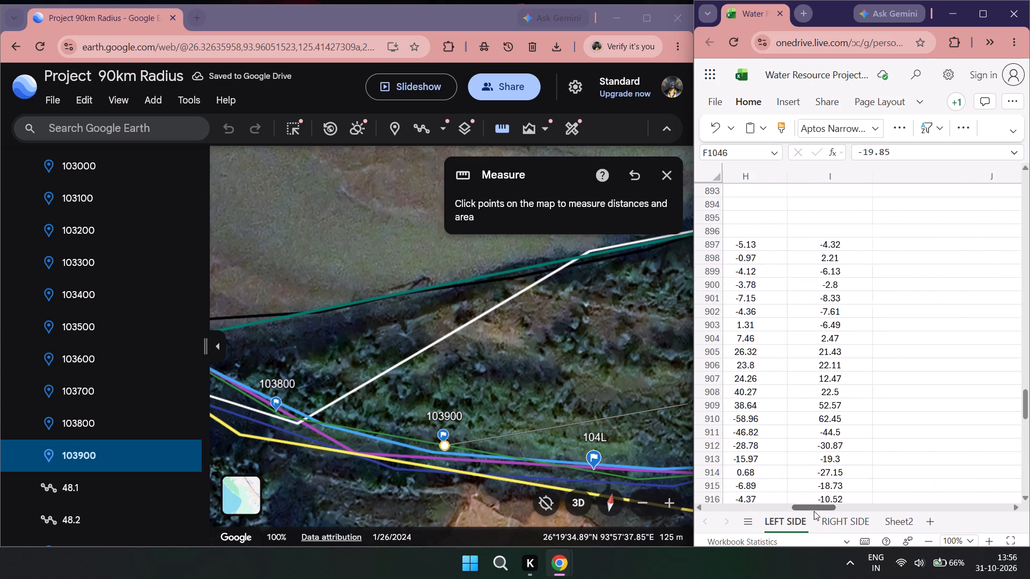
pyautogui.moveTo(814, 511); pyautogui.dragTo(746, 517)
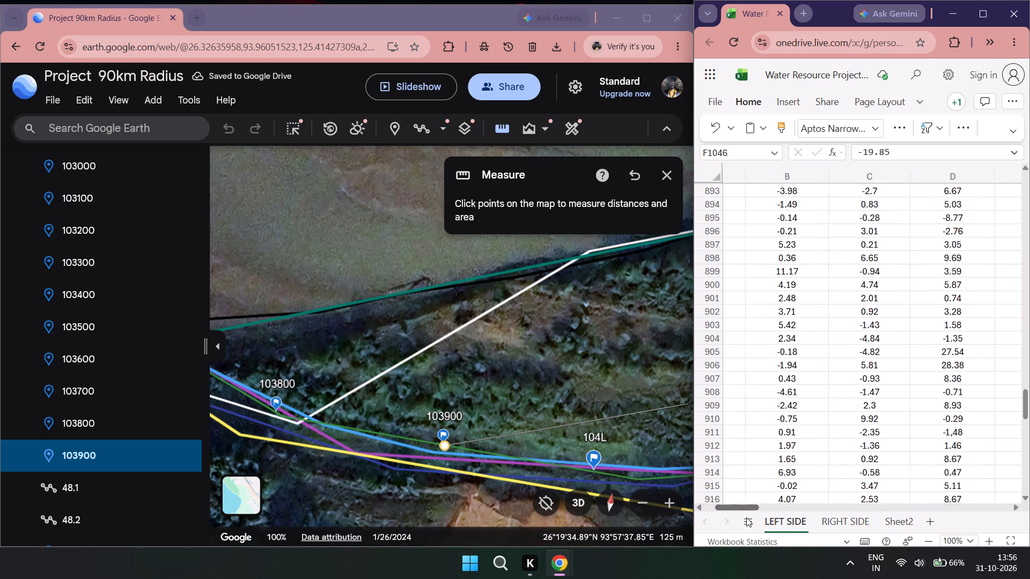
pyautogui.moveTo(746, 517); pyautogui.dragTo(808, 517)
pyautogui.scroll(-7, 827, 406)
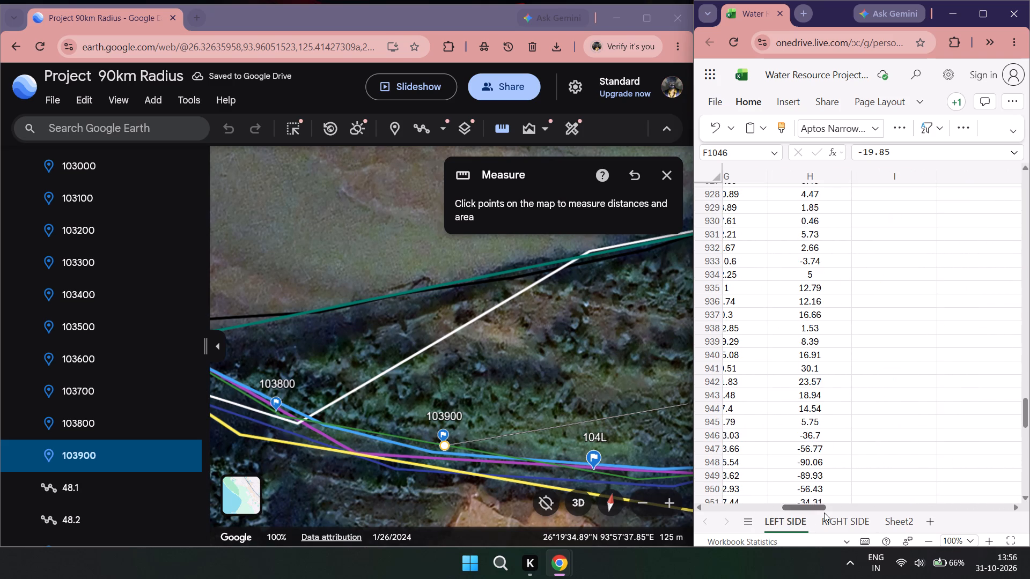
# Match the chainages in column A with the 2011-2024 column and select cell I920 in the row for placemark 91000.
pyautogui.moveTo(818, 506); pyautogui.dragTo(730, 520)
pyautogui.scroll(1, 843, 436)
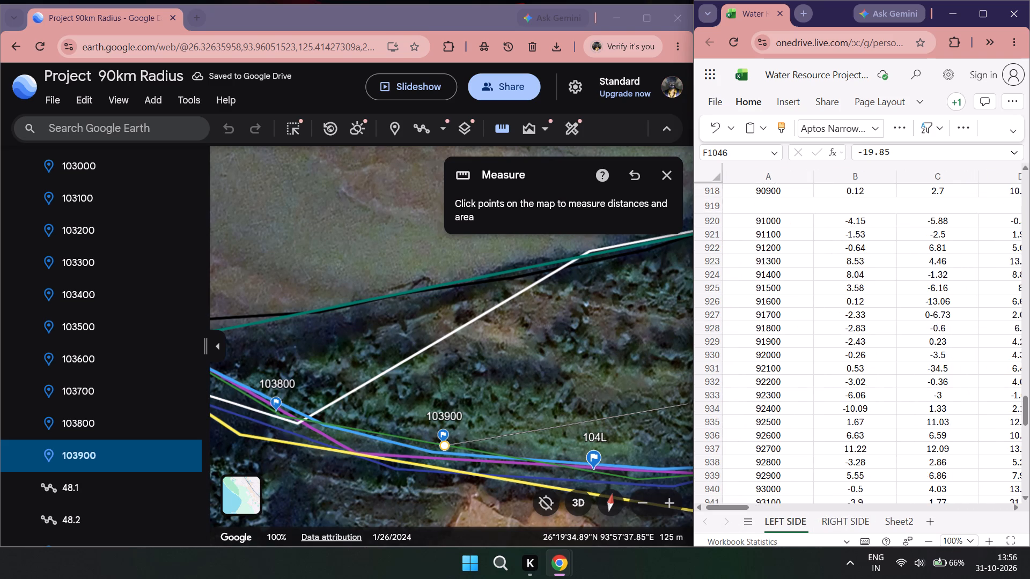
pyautogui.scroll(2, 843, 436)
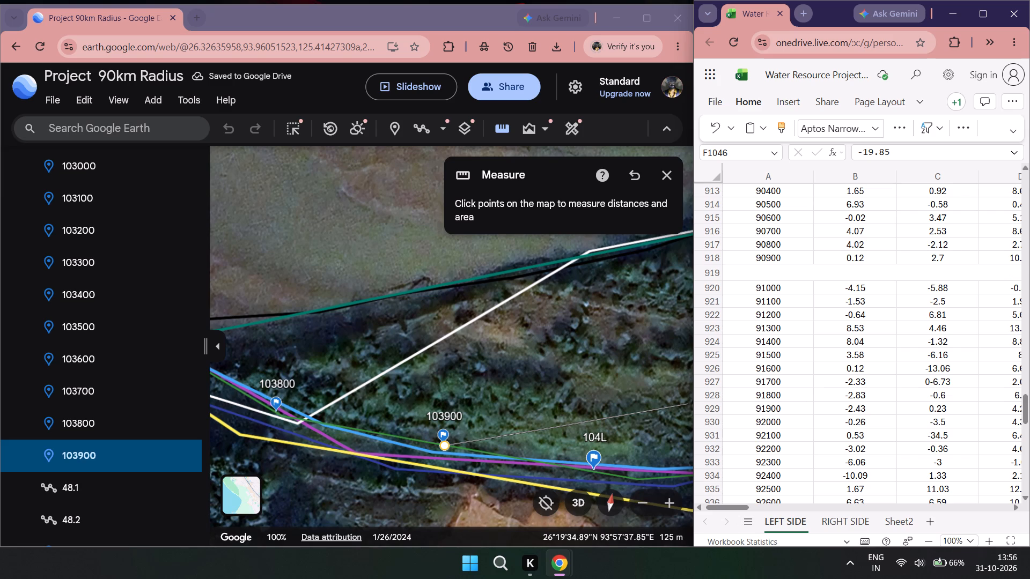
pyautogui.moveTo(742, 510); pyautogui.dragTo(745, 508)
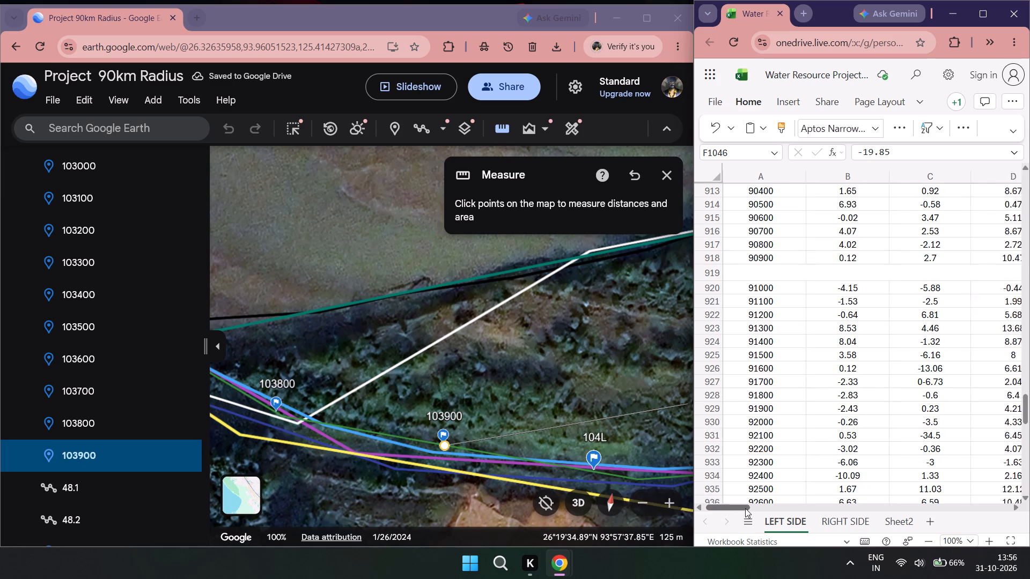
pyautogui.moveTo(745, 508); pyautogui.dragTo(822, 508)
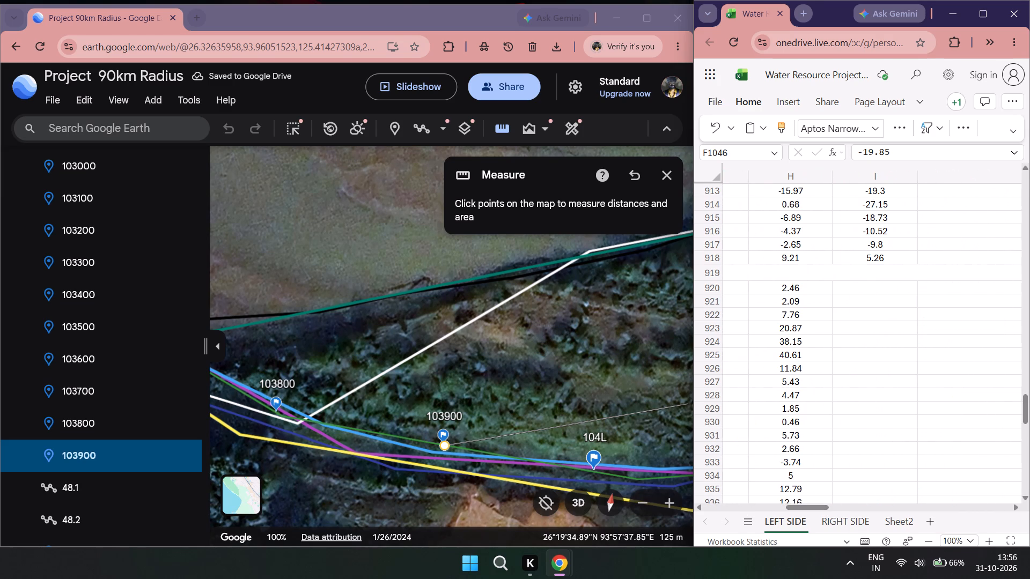
pyautogui.click(874, 291)
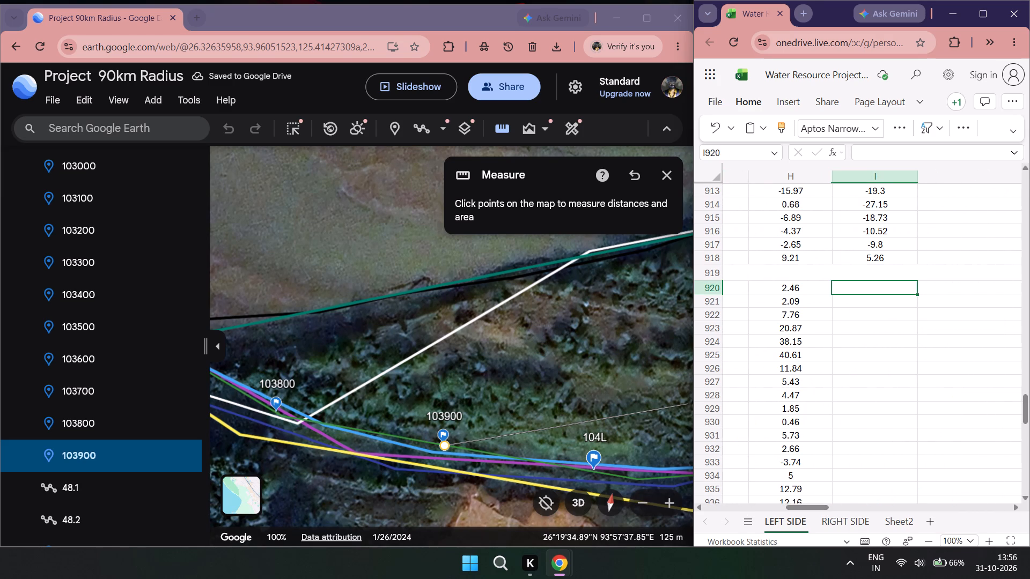
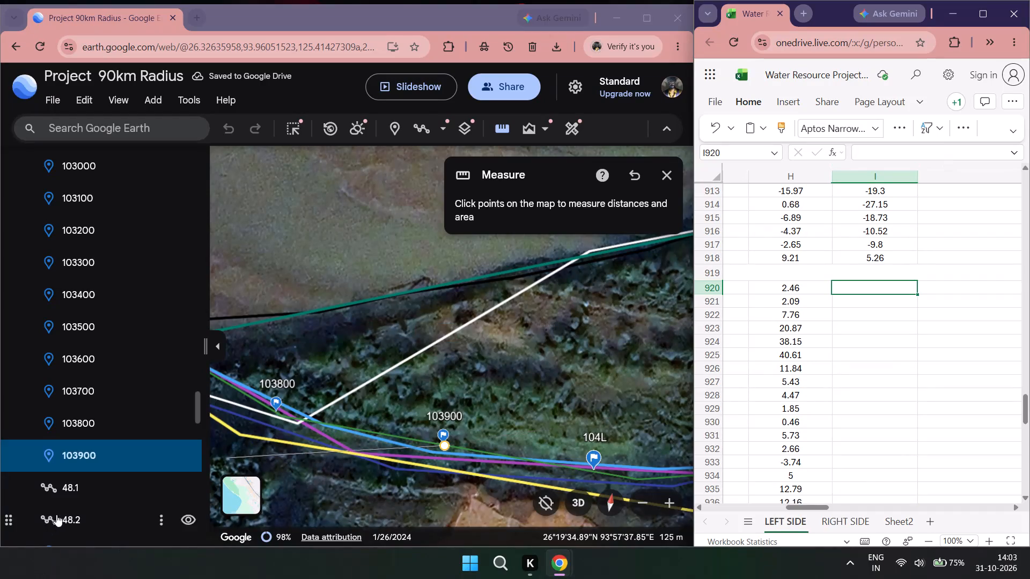
# Go to placemark 91100 with a fresh measurement started and follow the bank from there to placemark 91L.
pyautogui.scroll(19, 85, 413)
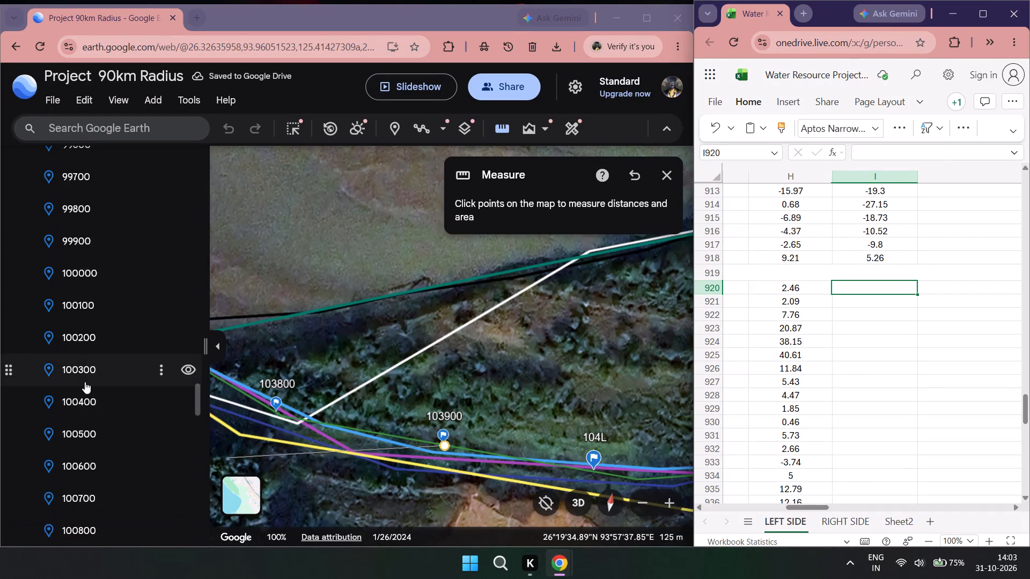
pyautogui.scroll(18, 85, 382)
pyautogui.scroll(7, 85, 382)
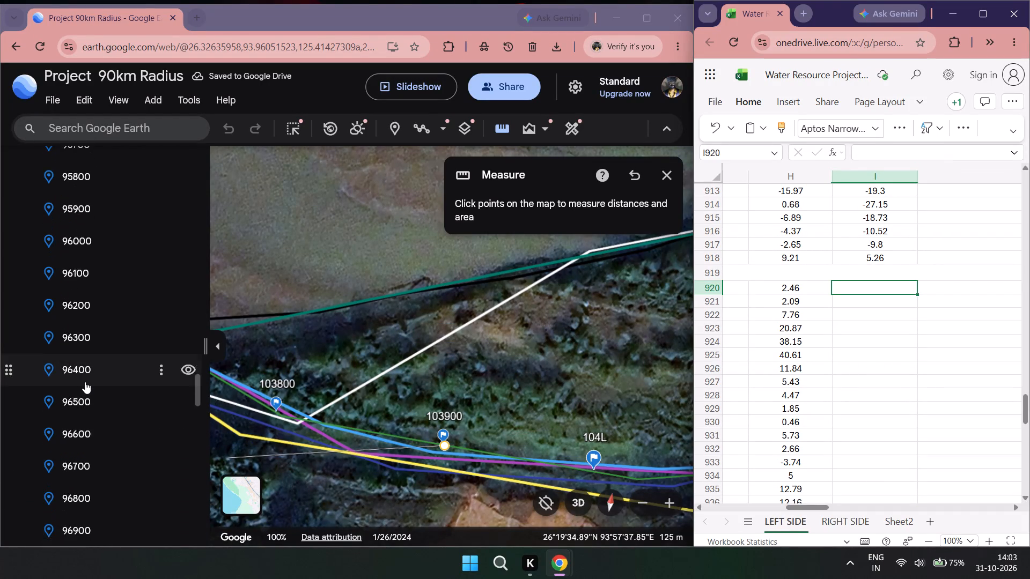
pyautogui.scroll(20, 85, 382)
pyautogui.scroll(3, 85, 382)
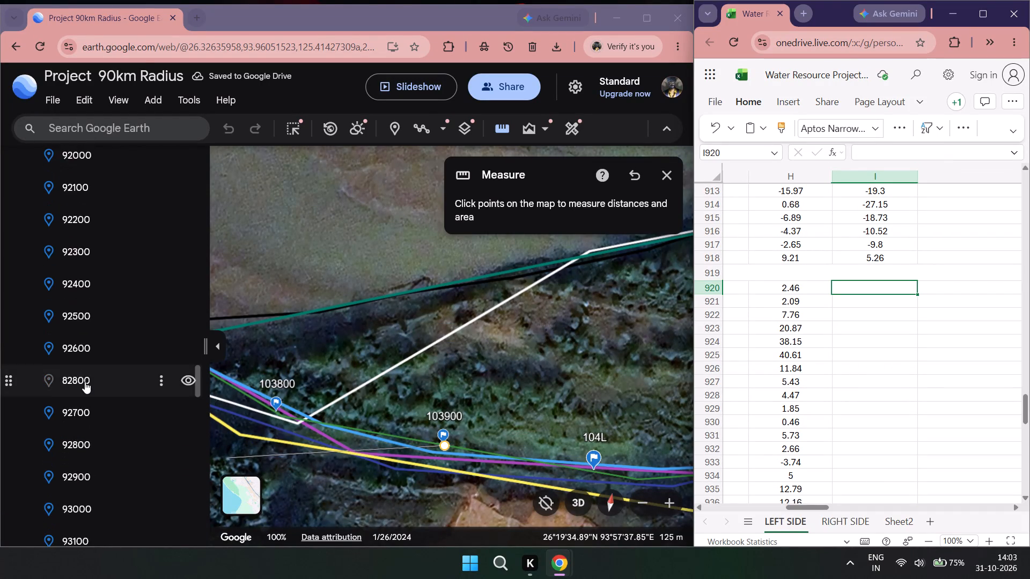
pyautogui.scroll(8, 85, 382)
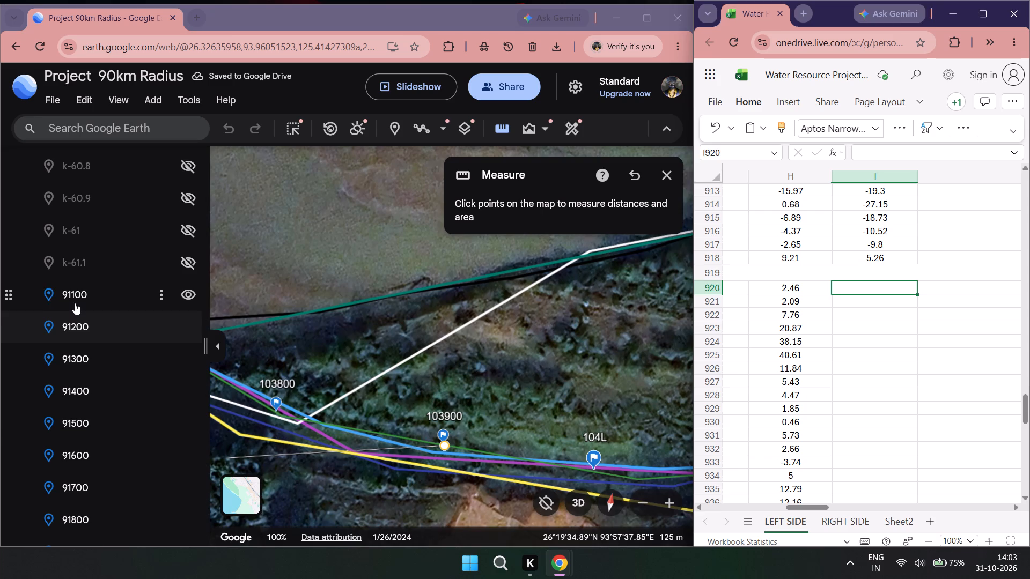
pyautogui.doubleClick(75, 302)
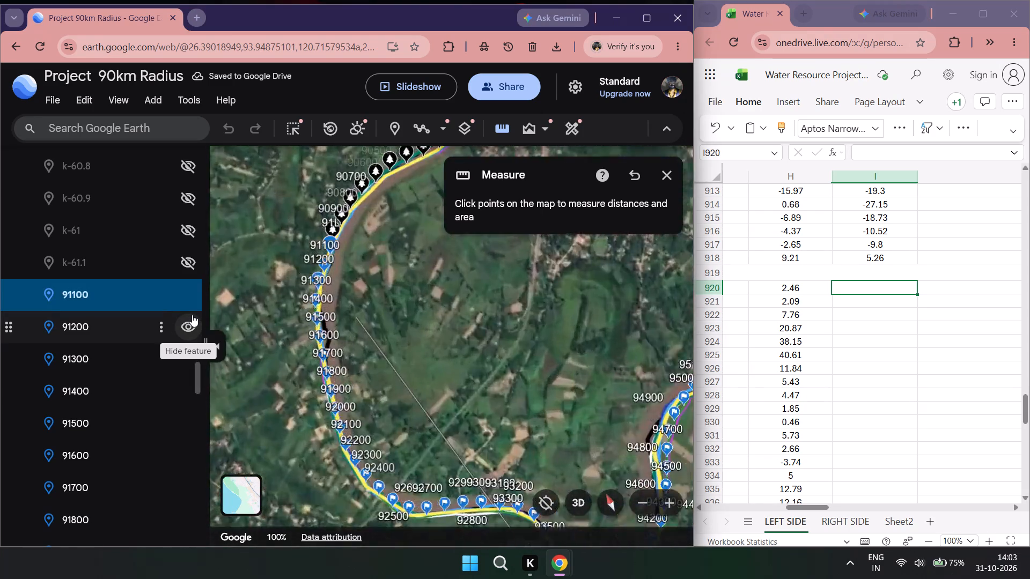
pyautogui.click(504, 124)
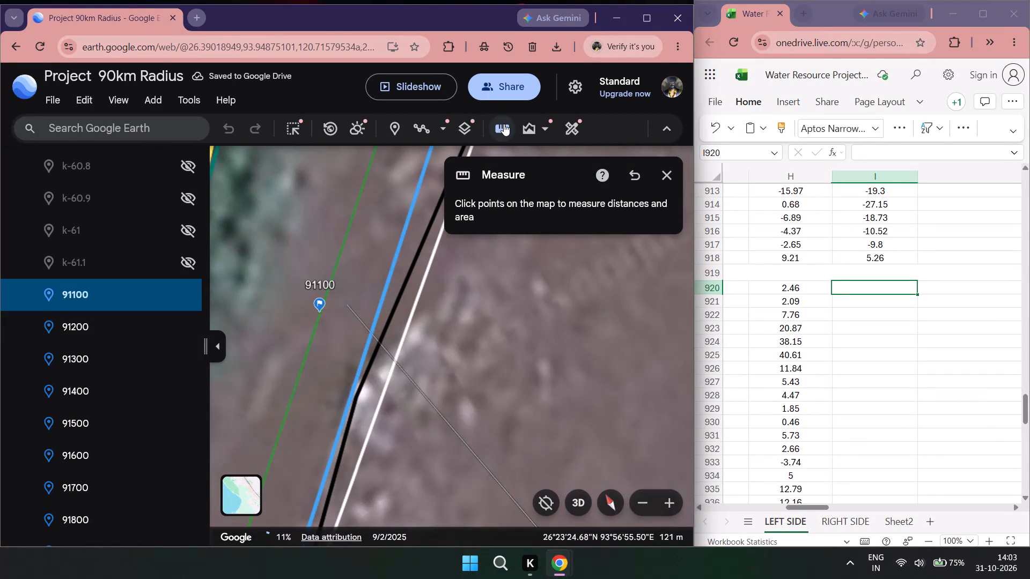
pyautogui.click(504, 124)
pyautogui.scroll(-5, 418, 349)
pyautogui.moveTo(424, 332); pyautogui.dragTo(425, 330)
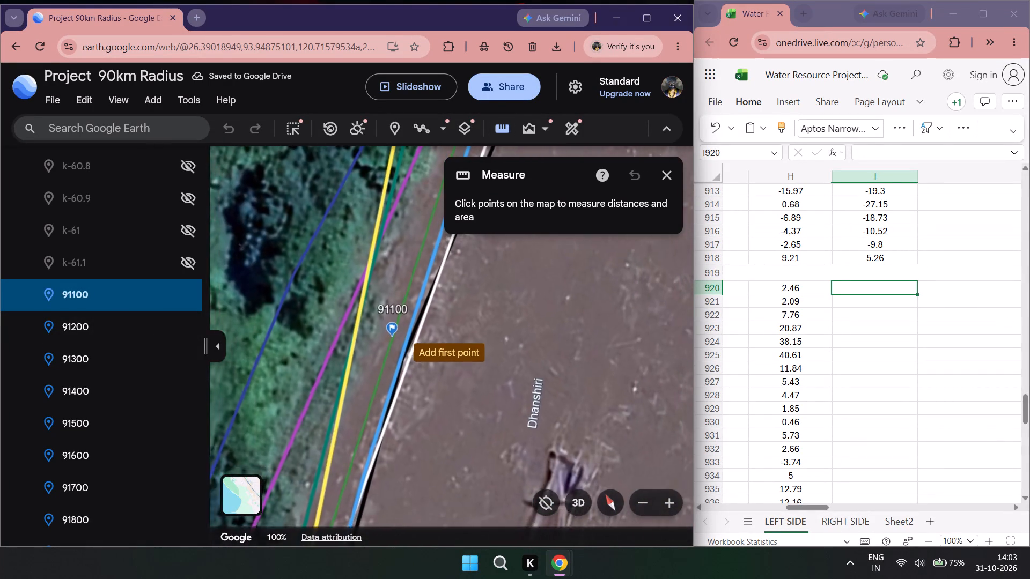
pyautogui.moveTo(425, 330); pyautogui.dragTo(424, 485)
pyautogui.scroll(-4, 431, 423)
pyautogui.moveTo(466, 374); pyautogui.dragTo(446, 480)
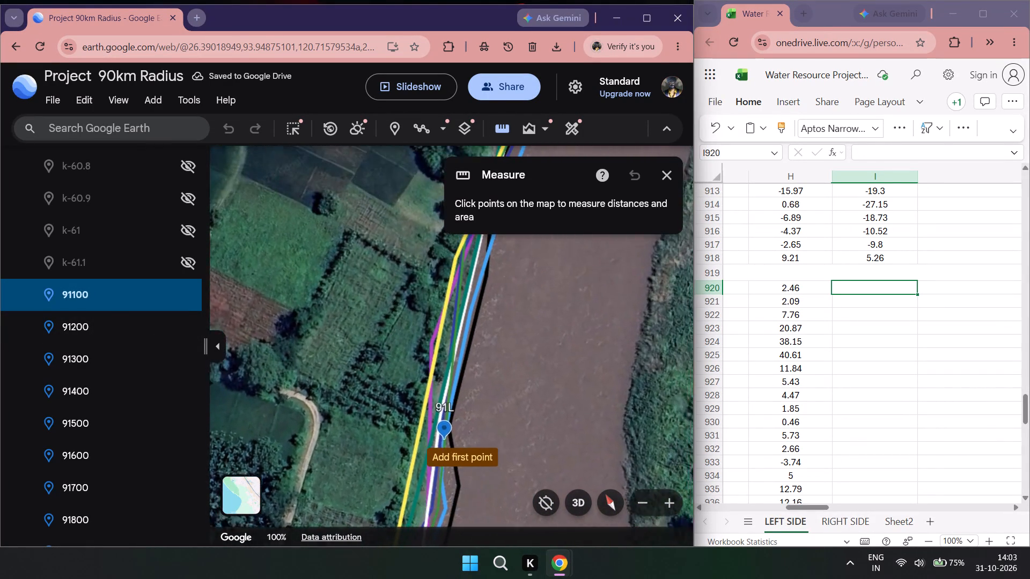
# Hide the paths Suhail 2013 L, Baishnabi 2022 L, chinmoy 2018 L, Mayur 2020 L, Bishalakhi 2016 L and abhilasha2014 L.
pyautogui.scroll(4, 131, 331)
pyautogui.scroll(20, 131, 331)
pyautogui.scroll(1, 131, 331)
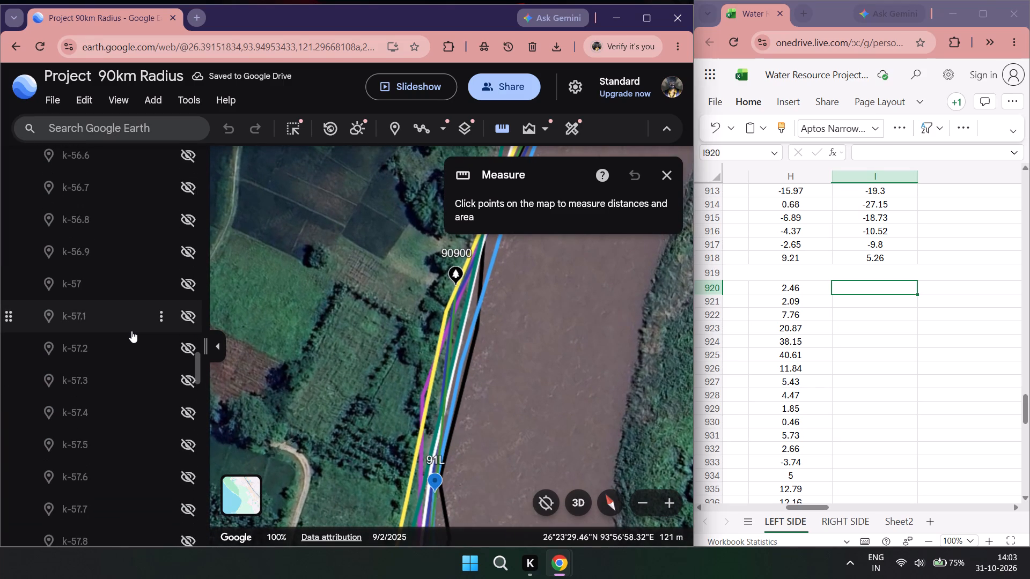
pyautogui.moveTo(198, 365); pyautogui.dragTo(234, 112)
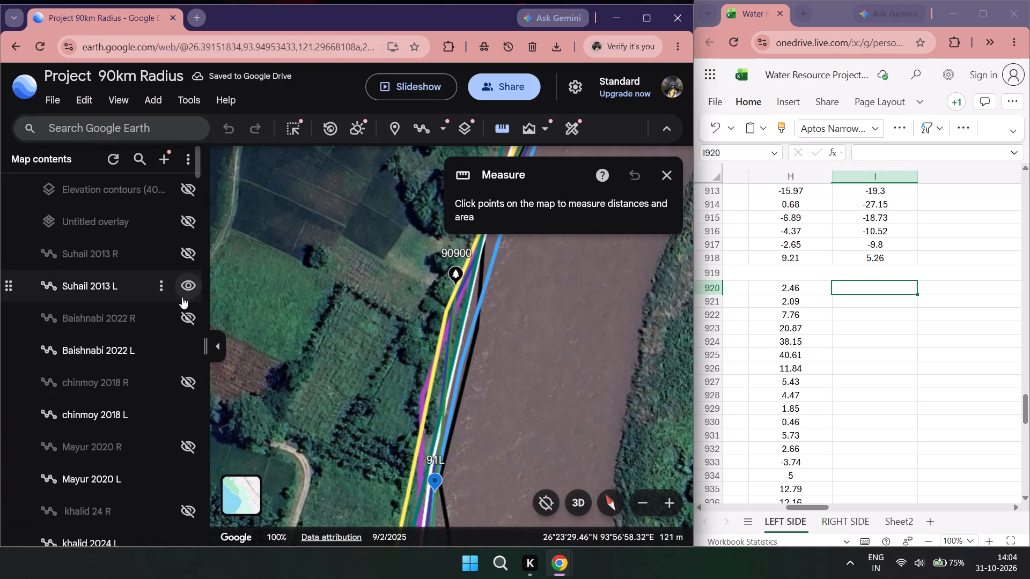
pyautogui.click(190, 289)
pyautogui.click(193, 353)
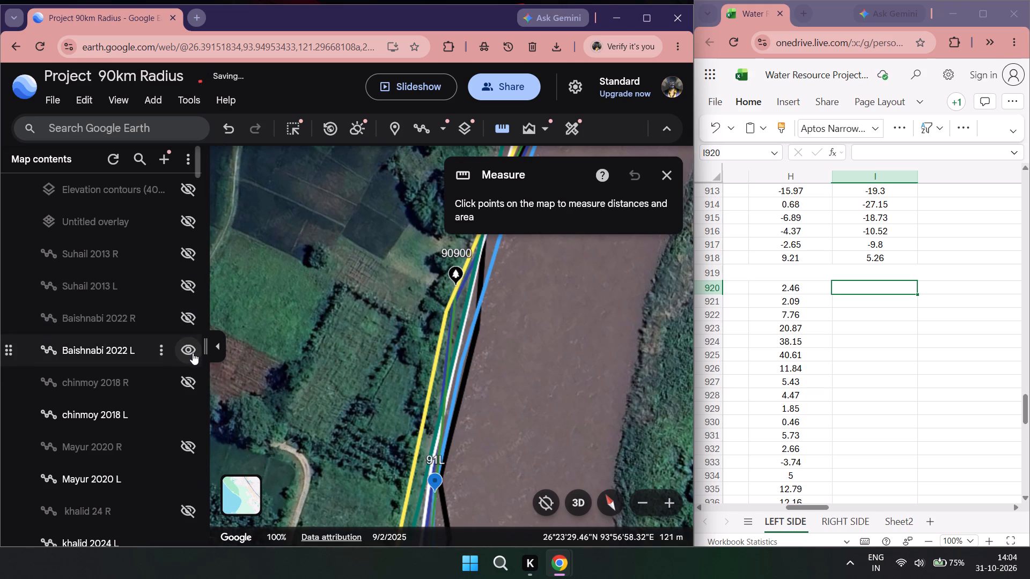
pyautogui.click(193, 422)
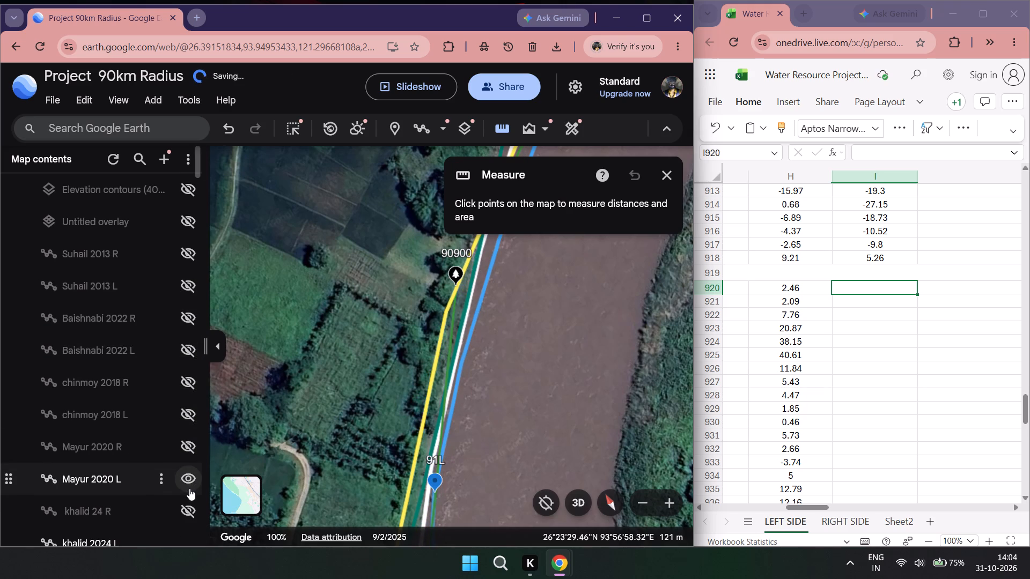
pyautogui.click(189, 488)
pyautogui.scroll(-2, 175, 464)
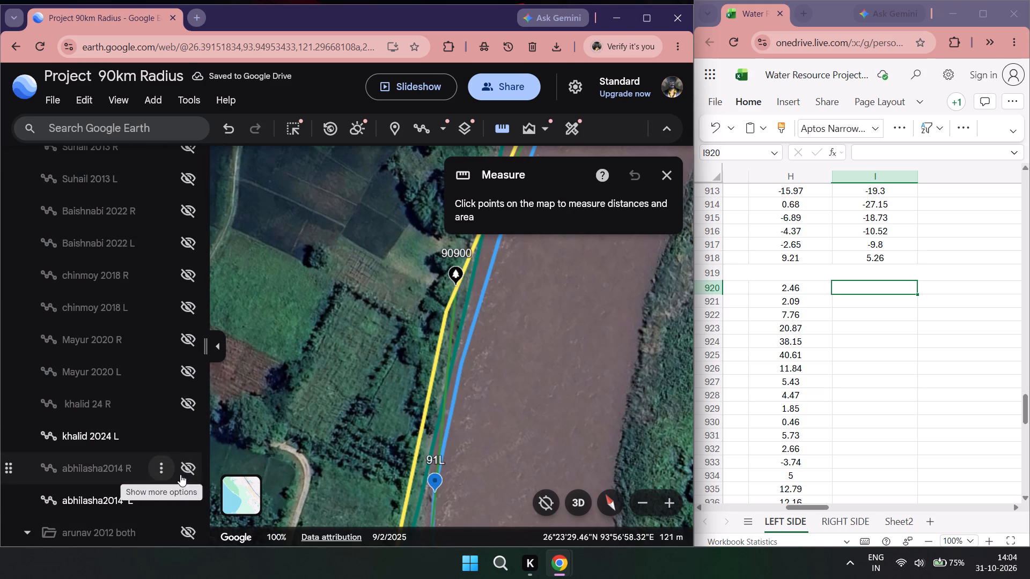
pyautogui.click(197, 493)
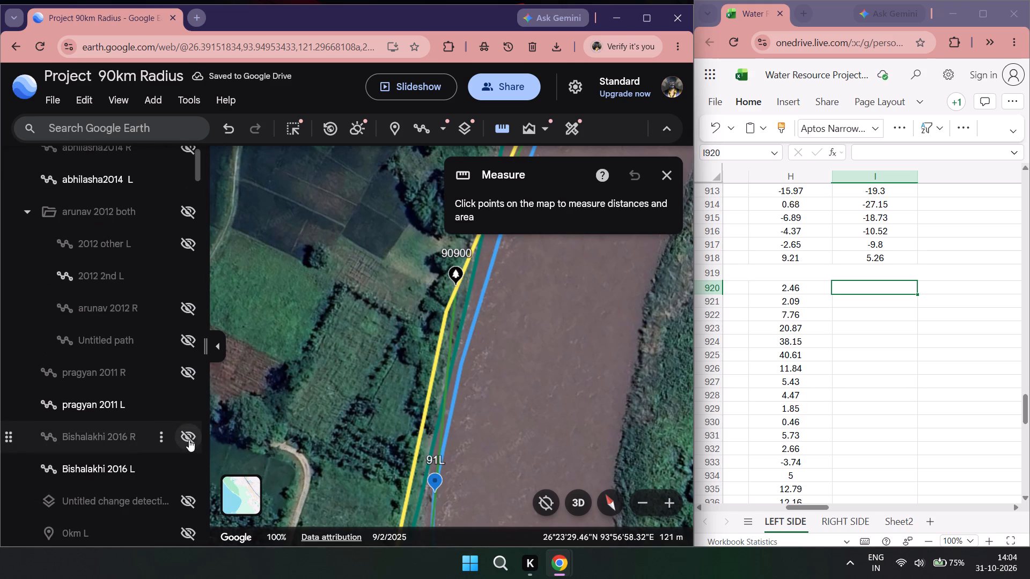
pyautogui.click(179, 461)
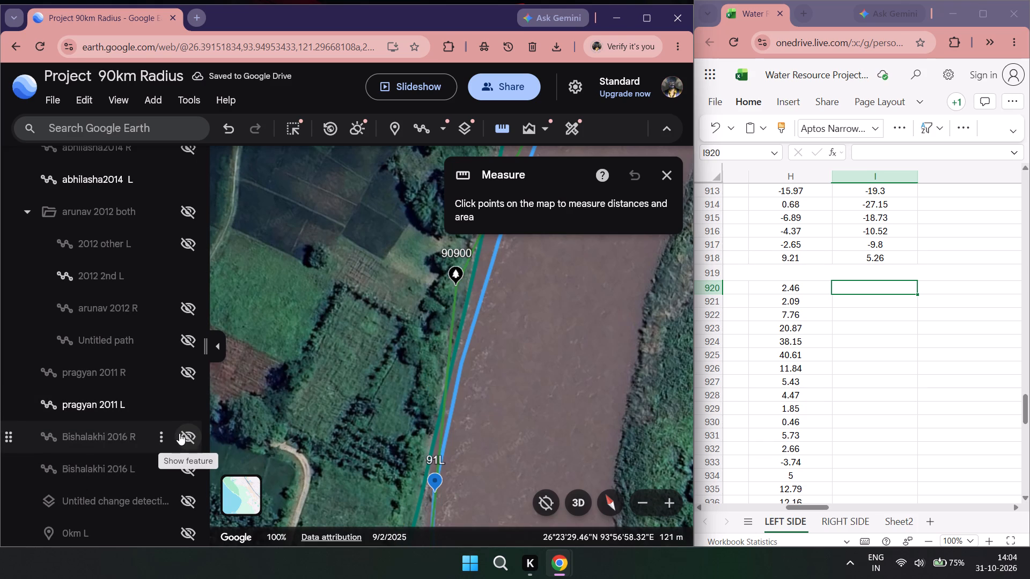
pyautogui.scroll(2, 169, 391)
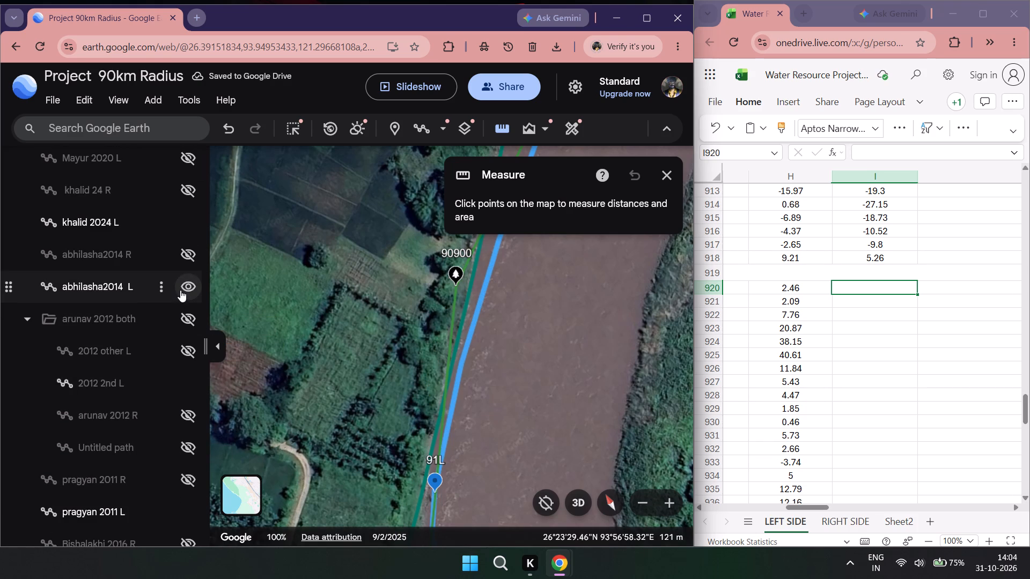
pyautogui.click(180, 290)
# Examine the map contents list to check which left-bank paths are still shown besides khalid 2024 L and pragyan 2011 L.
pyautogui.scroll(5, 153, 336)
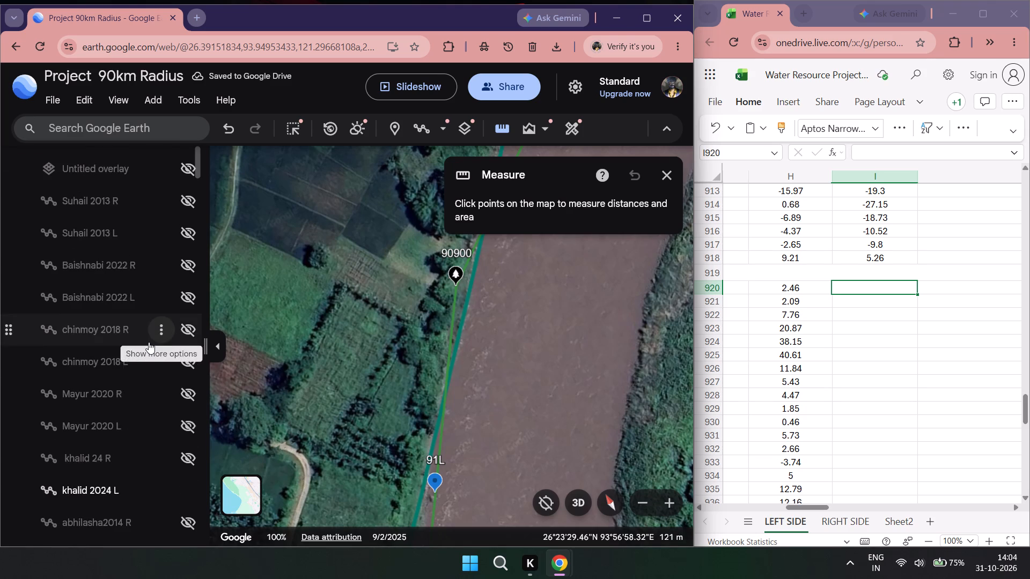
pyautogui.scroll(3, 149, 342)
pyautogui.scroll(-9, 149, 342)
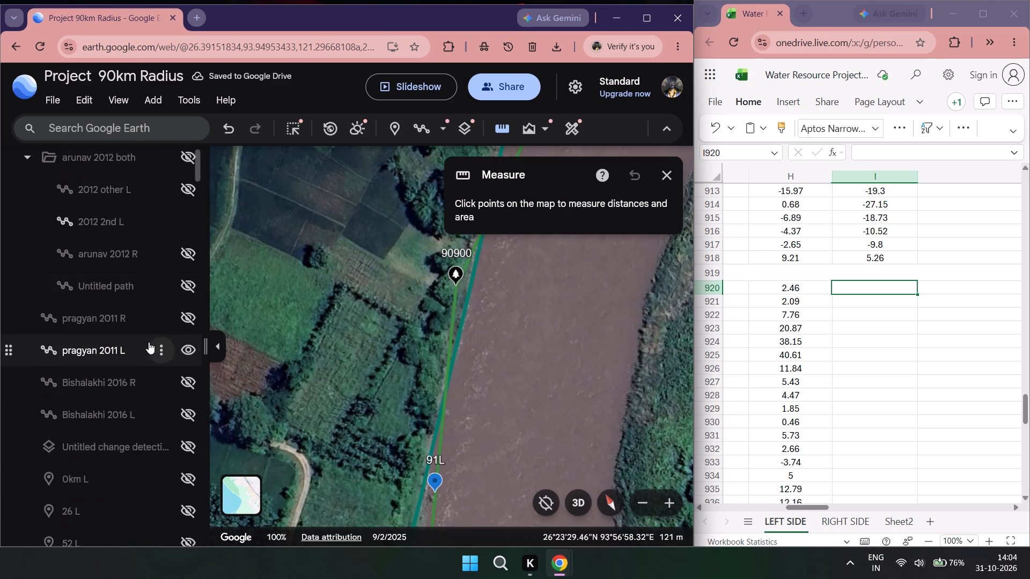
pyautogui.scroll(-1, 149, 342)
pyautogui.scroll(-2, 133, 283)
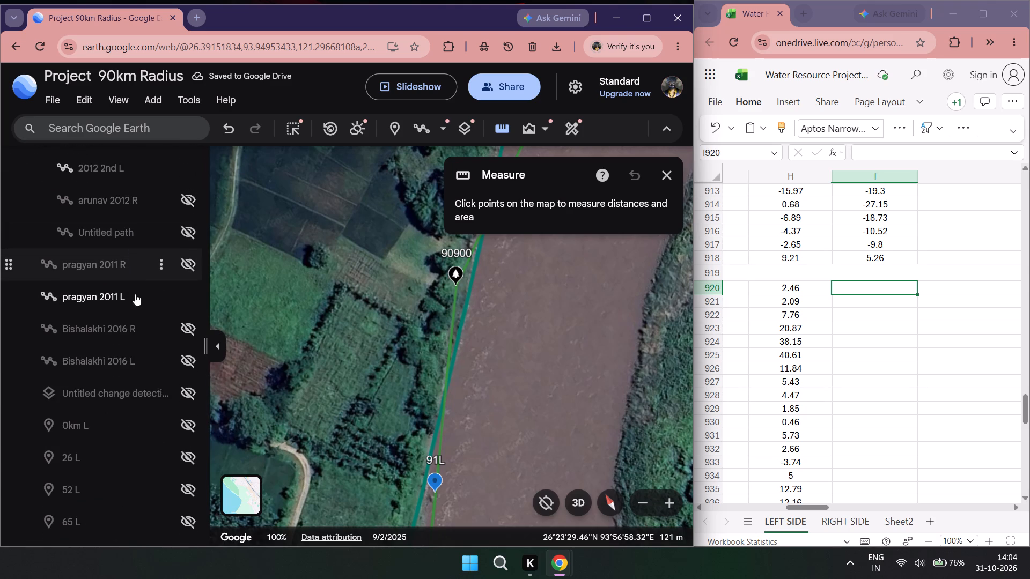
pyautogui.scroll(-1, 463, 407)
# Measure from placemark 91L to the teal line and record -5.43 in cell I920.
pyautogui.moveTo(478, 416); pyautogui.dragTo(504, 288)
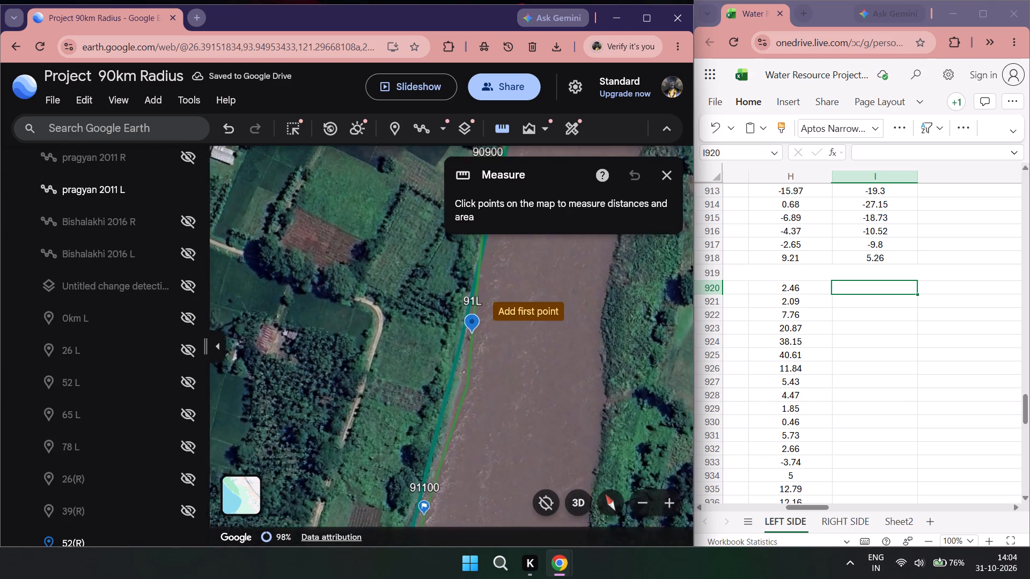
pyautogui.scroll(4, 504, 301)
pyautogui.moveTo(462, 389); pyautogui.dragTo(485, 331)
pyautogui.scroll(4, 489, 358)
pyautogui.moveTo(489, 359); pyautogui.dragTo(587, 242)
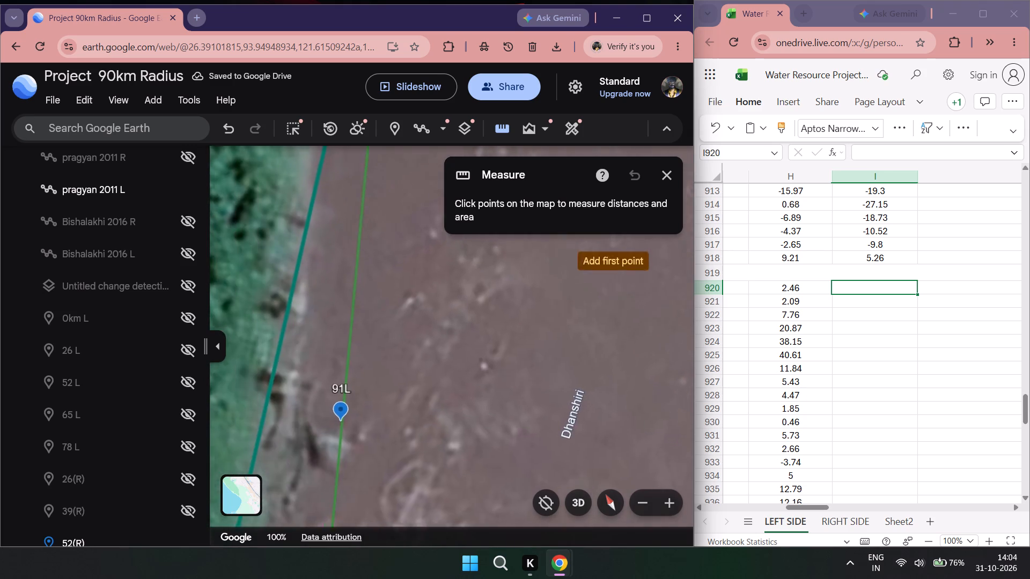
pyautogui.scroll(-1, 428, 428)
pyautogui.moveTo(372, 418); pyautogui.dragTo(400, 378)
pyautogui.scroll(3, 405, 378)
pyautogui.moveTo(396, 381); pyautogui.dragTo(428, 377)
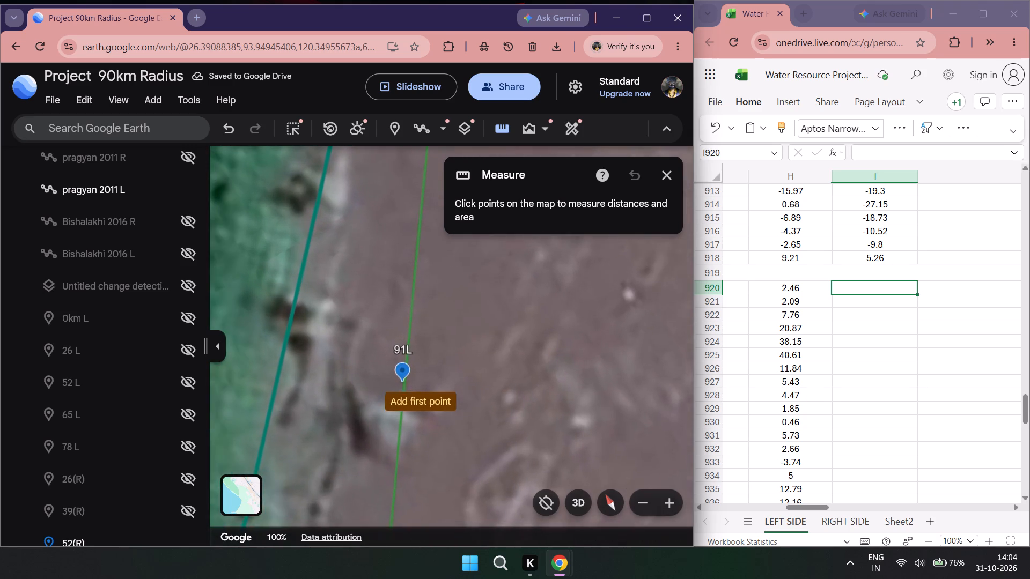
pyautogui.moveTo(428, 377); pyautogui.dragTo(438, 382)
pyautogui.click(421, 389)
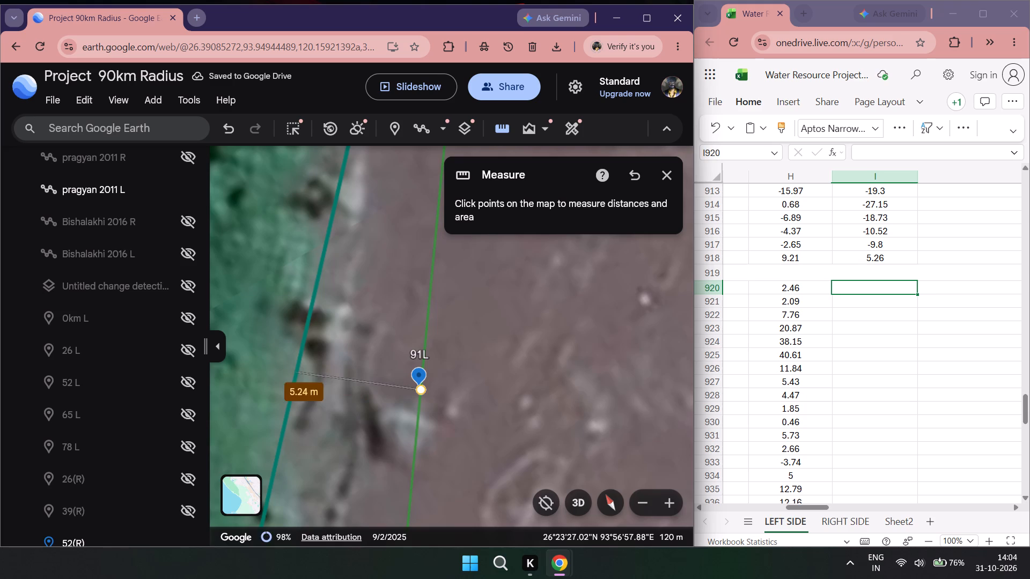
pyautogui.doubleClick(886, 290)
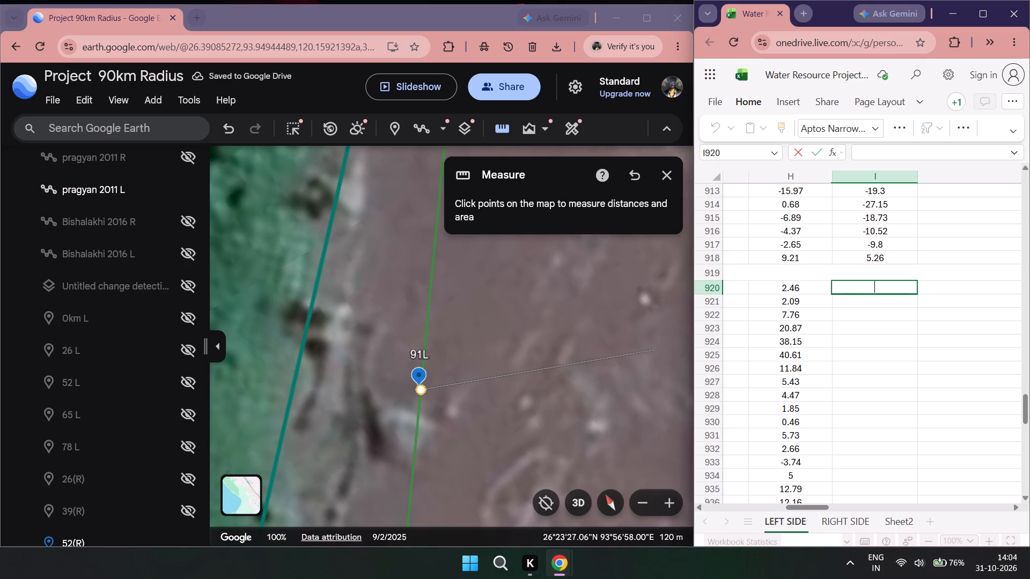
pyautogui.press('-')
pyautogui.press('5')
pyautogui.press('.')
pyautogui.write('43')
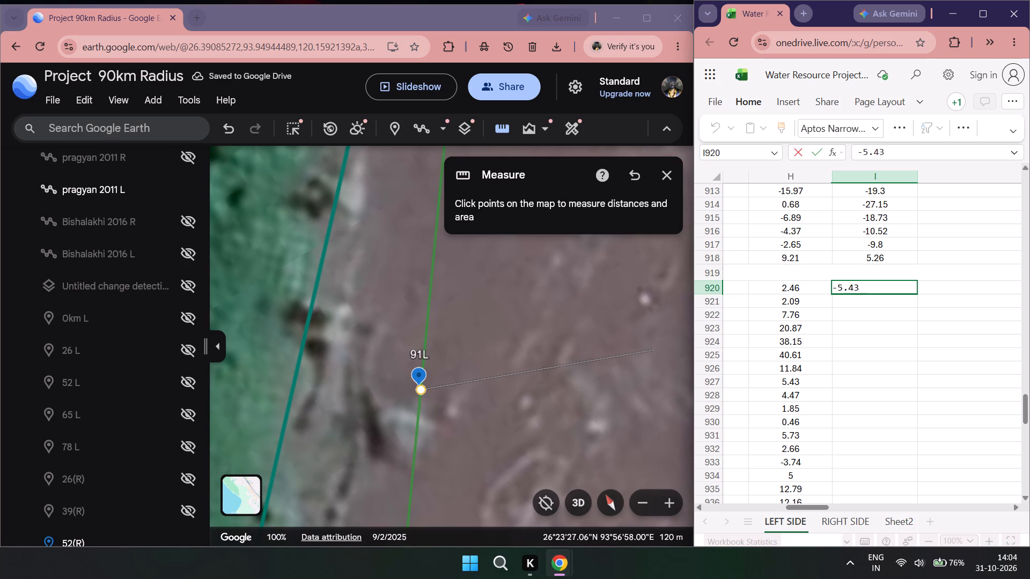
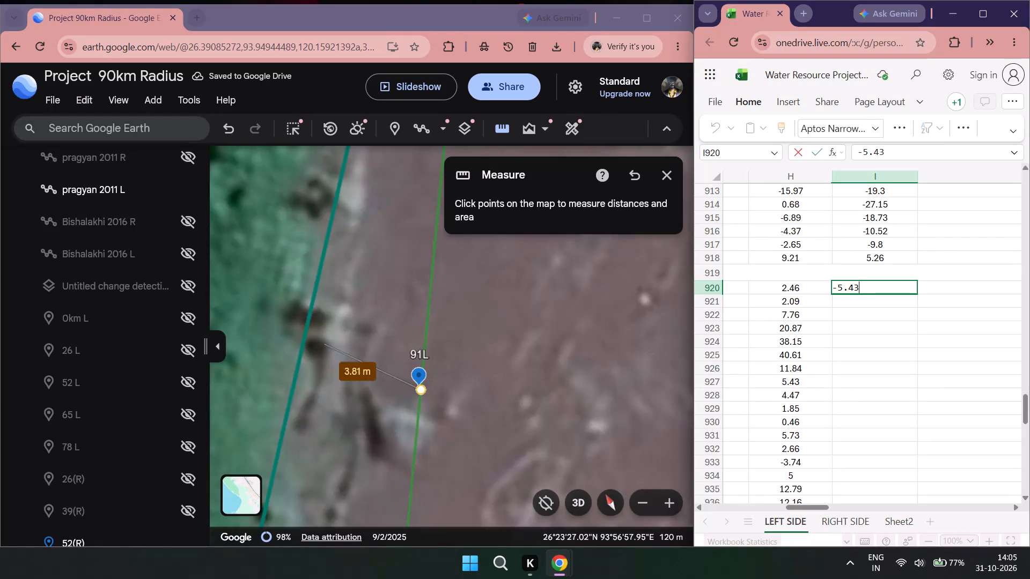
# Follow the bank from placemark 91L to placemark 91100 and measure from it to the teal line with a fresh measurement.
pyautogui.scroll(-2, 365, 369)
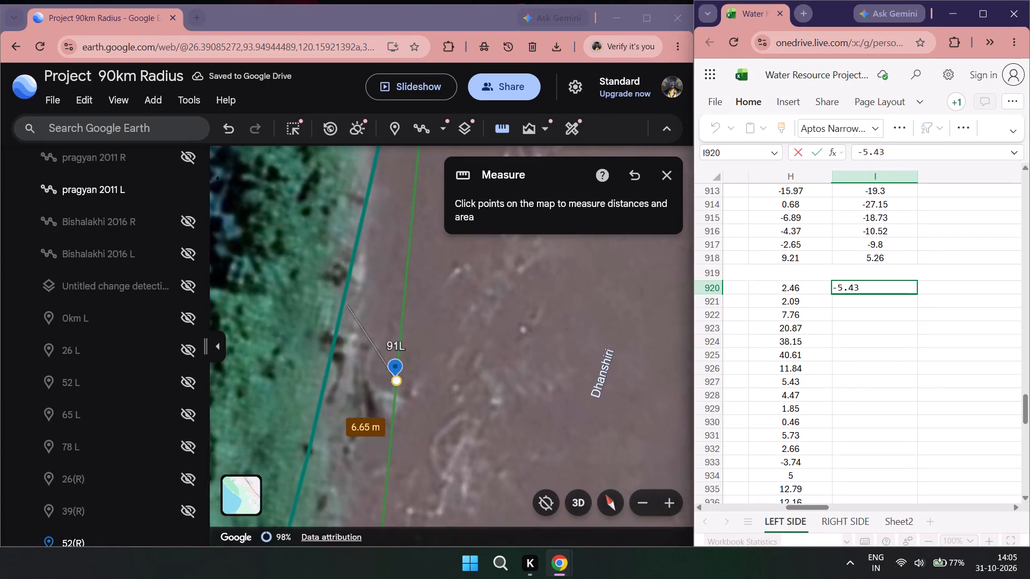
pyautogui.moveTo(355, 412); pyautogui.dragTo(418, 164)
pyautogui.scroll(-3, 407, 344)
pyautogui.moveTo(386, 399); pyautogui.dragTo(449, 248)
pyautogui.scroll(-1, 411, 408)
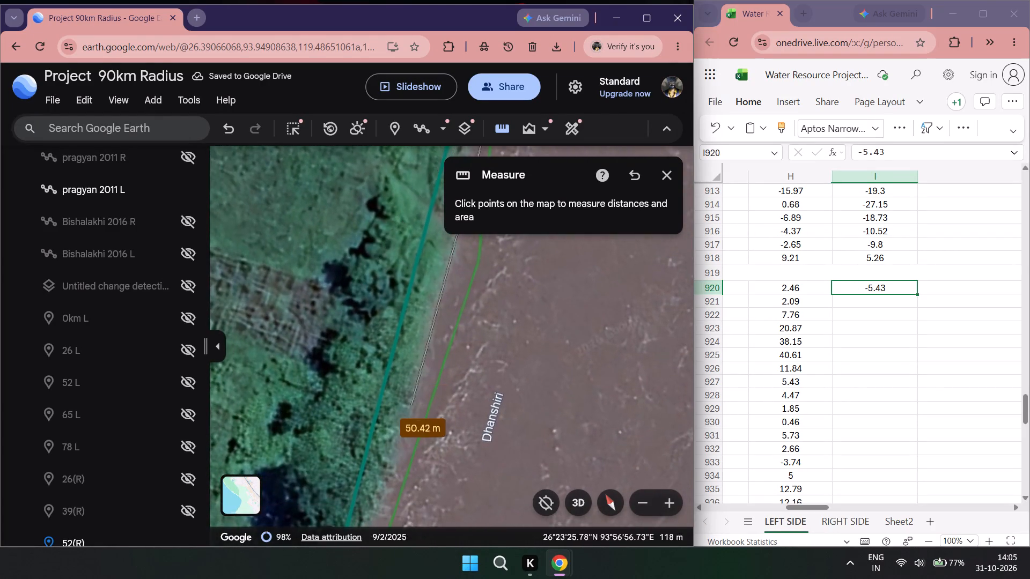
pyautogui.moveTo(410, 409); pyautogui.dragTo(481, 250)
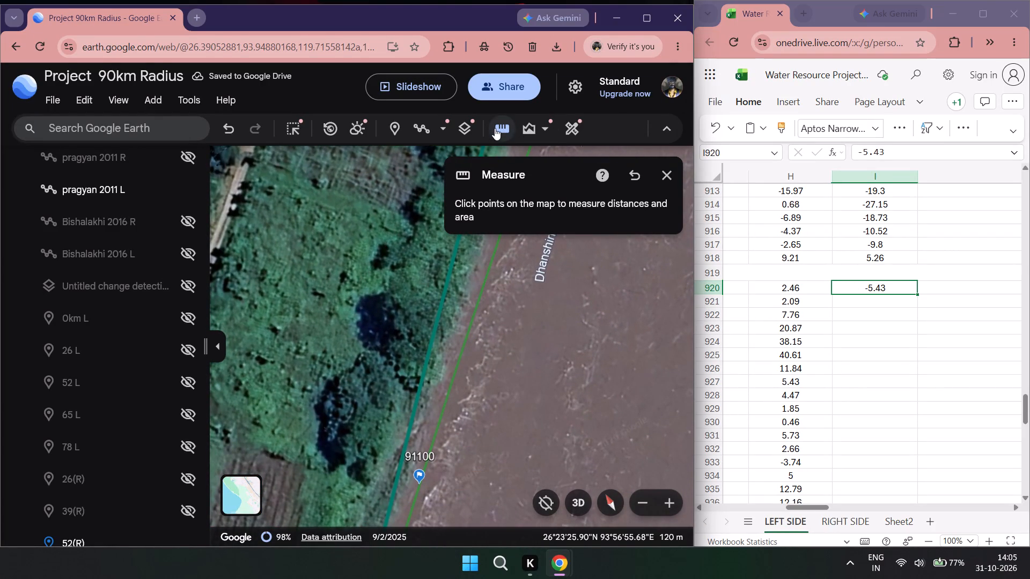
pyautogui.doubleClick(495, 128)
pyautogui.scroll(3, 448, 345)
pyautogui.moveTo(431, 397); pyautogui.dragTo(517, 120)
pyautogui.moveTo(420, 362); pyautogui.dragTo(408, 474)
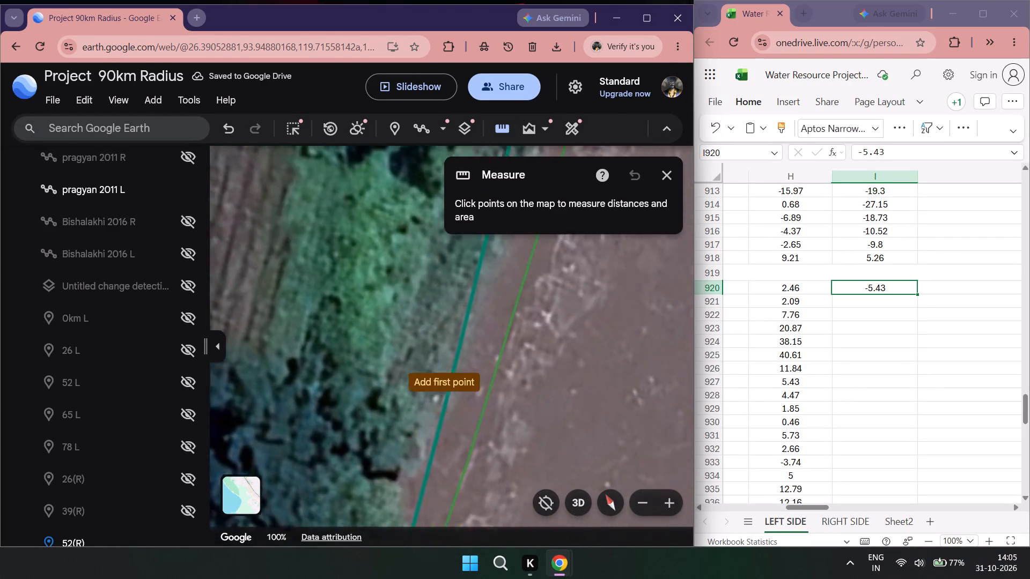
pyautogui.moveTo(408, 474); pyautogui.dragTo(407, 491)
pyautogui.moveTo(413, 465); pyautogui.dragTo(394, 428)
pyautogui.scroll(3, 405, 420)
pyautogui.moveTo(607, 382); pyautogui.dragTo(494, 393)
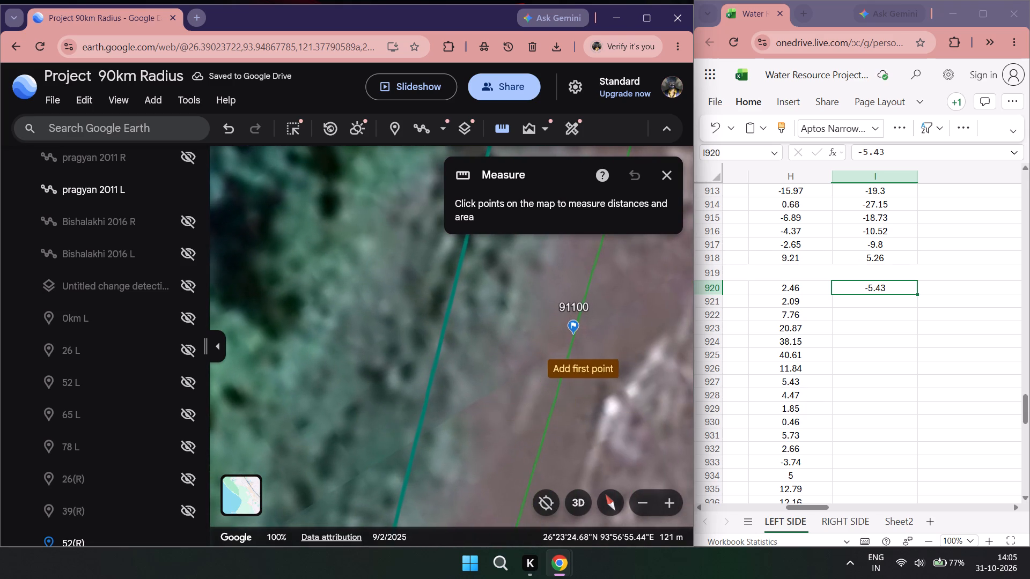
pyautogui.click(571, 337)
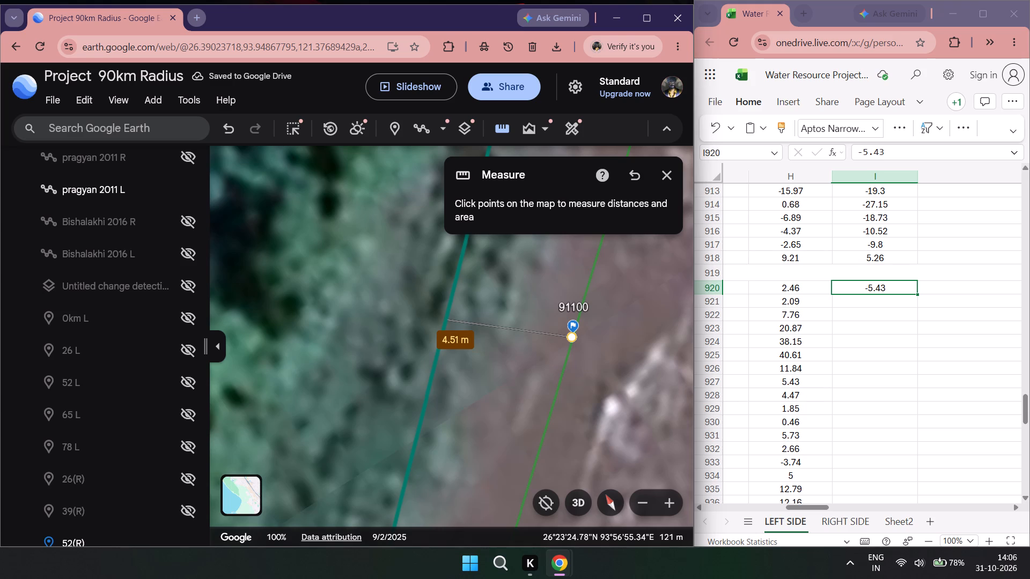
# Record -4.51 in cell I921 of the LEFT SIDE sheet and end the measurement at placemark 91100.
pyautogui.doubleClick(874, 303)
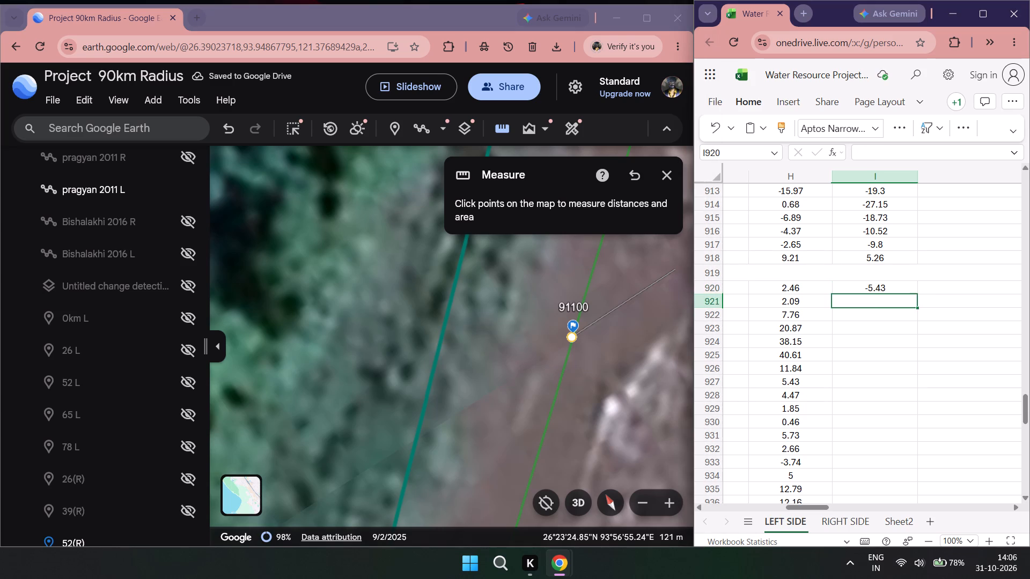
pyautogui.write('-4.')
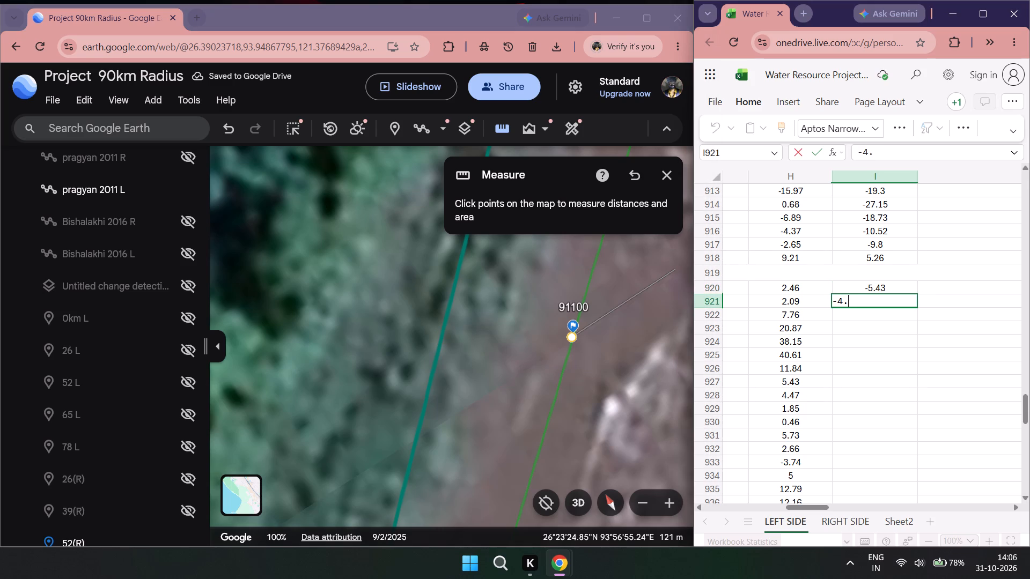
pyautogui.write('51')
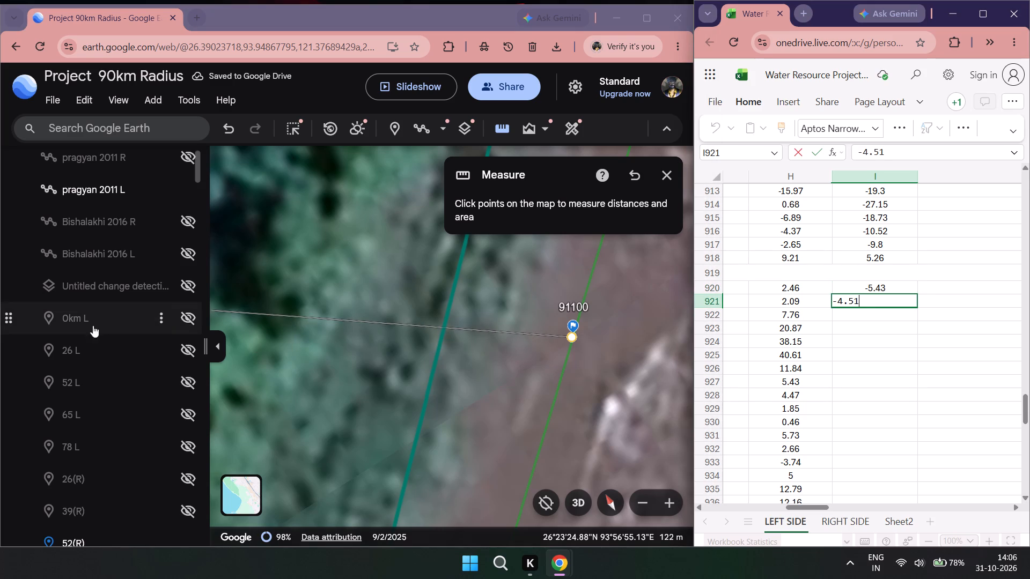
pyautogui.click(494, 133)
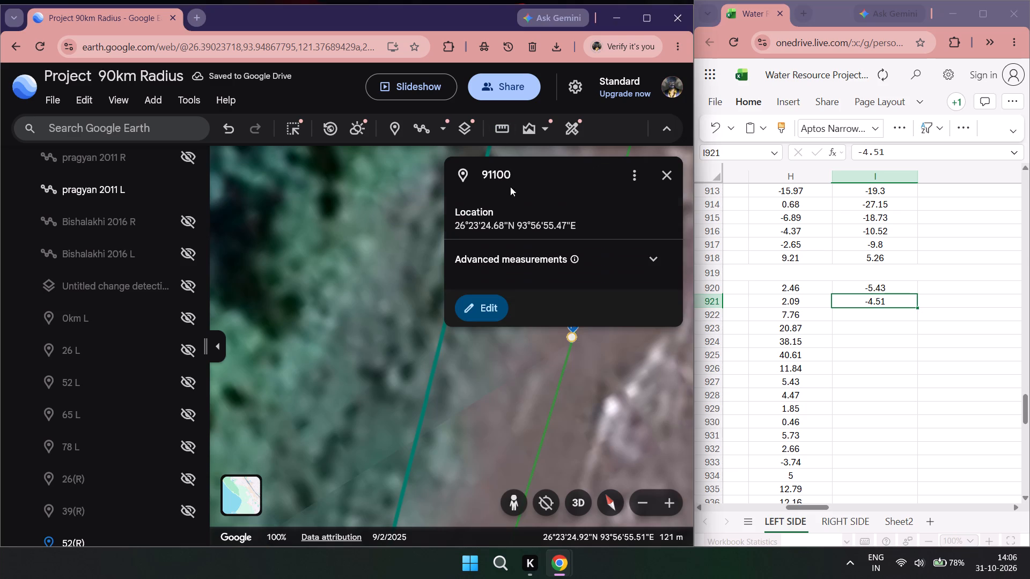
# Follow the left bank from placemark 91100 to placemark 91200 and open the details of placemark 91200.
pyautogui.scroll(2, 560, 353)
pyautogui.moveTo(560, 353); pyautogui.dragTo(551, 426)
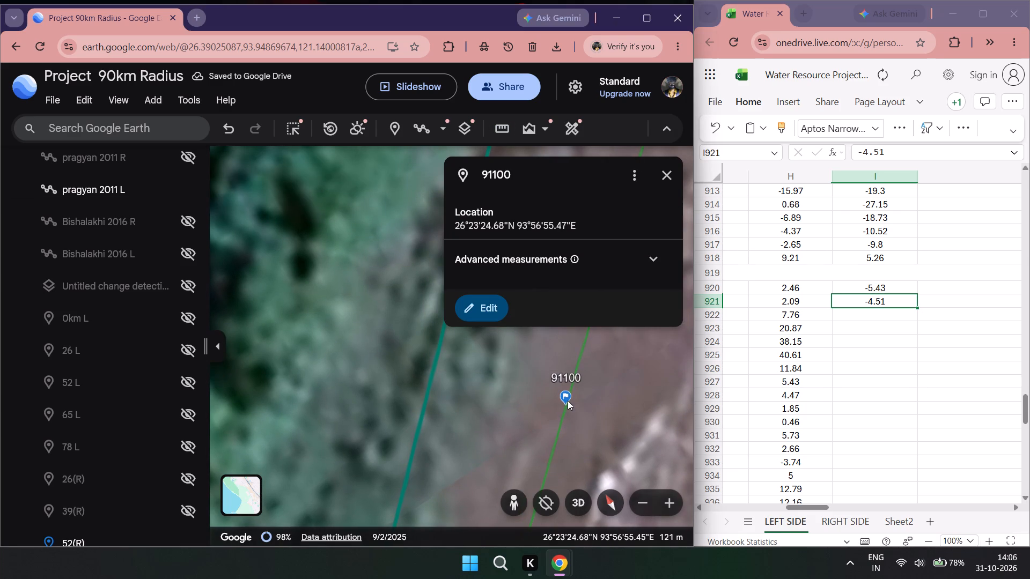
pyautogui.click(565, 397)
pyautogui.click(565, 397)
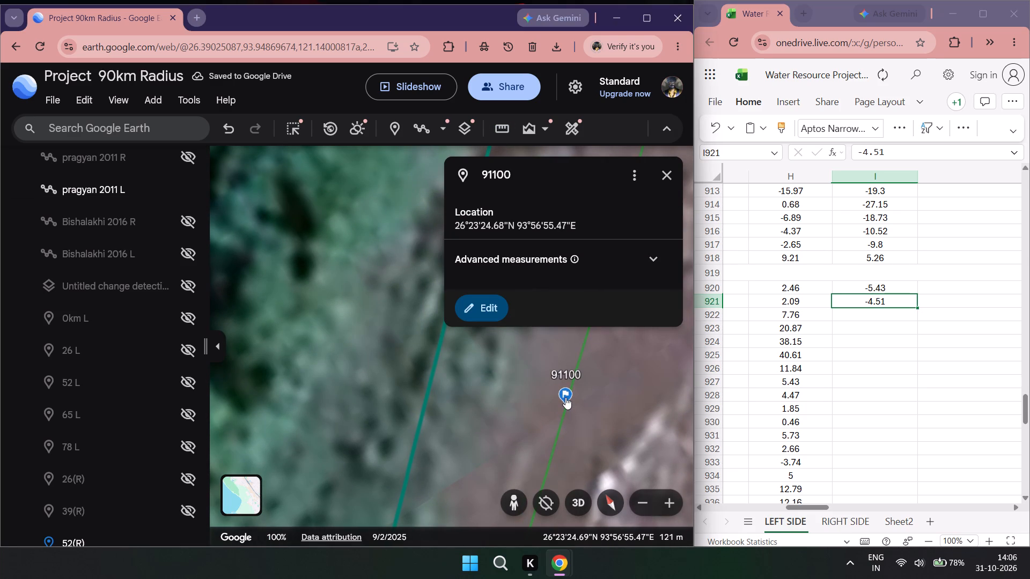
pyautogui.click(565, 391)
pyautogui.scroll(-3, 454, 458)
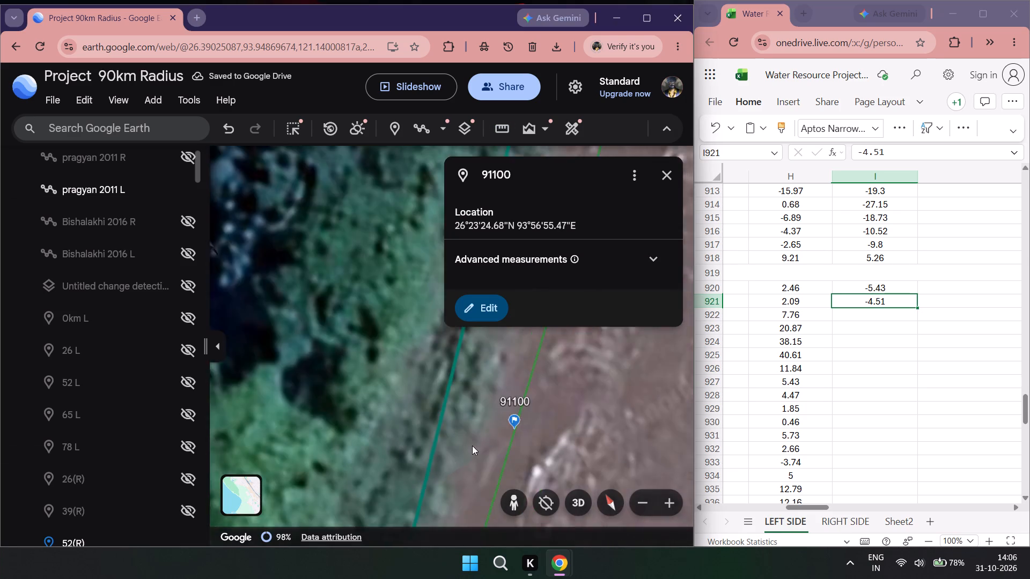
pyautogui.moveTo(475, 445); pyautogui.dragTo(495, 291)
pyautogui.scroll(-3, 481, 420)
pyautogui.moveTo(479, 436); pyautogui.dragTo(479, 384)
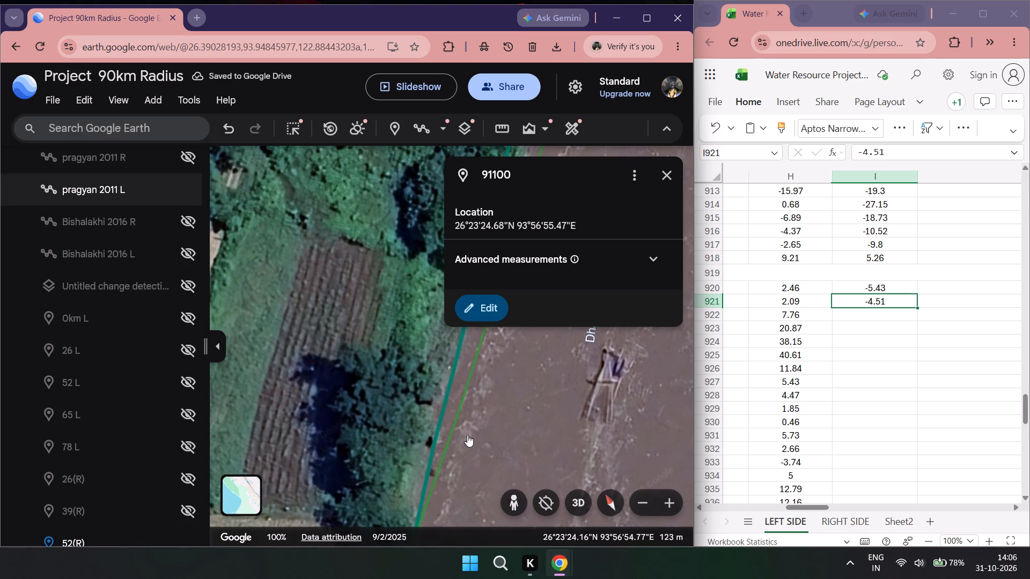
pyautogui.scroll(-3, 469, 447)
pyautogui.moveTo(468, 452); pyautogui.dragTo(442, 347)
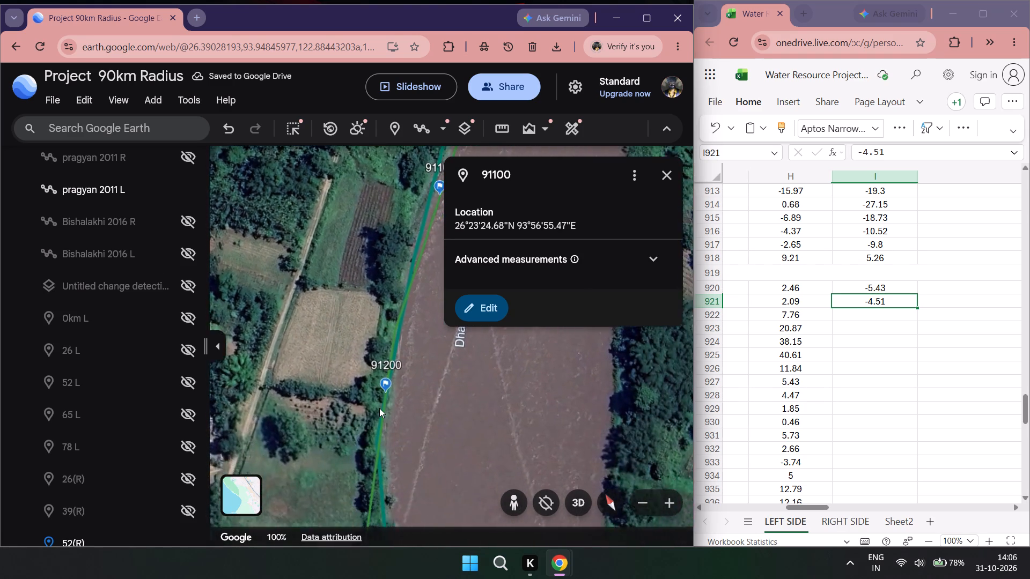
pyautogui.scroll(5, 379, 407)
pyautogui.moveTo(379, 407); pyautogui.dragTo(382, 489)
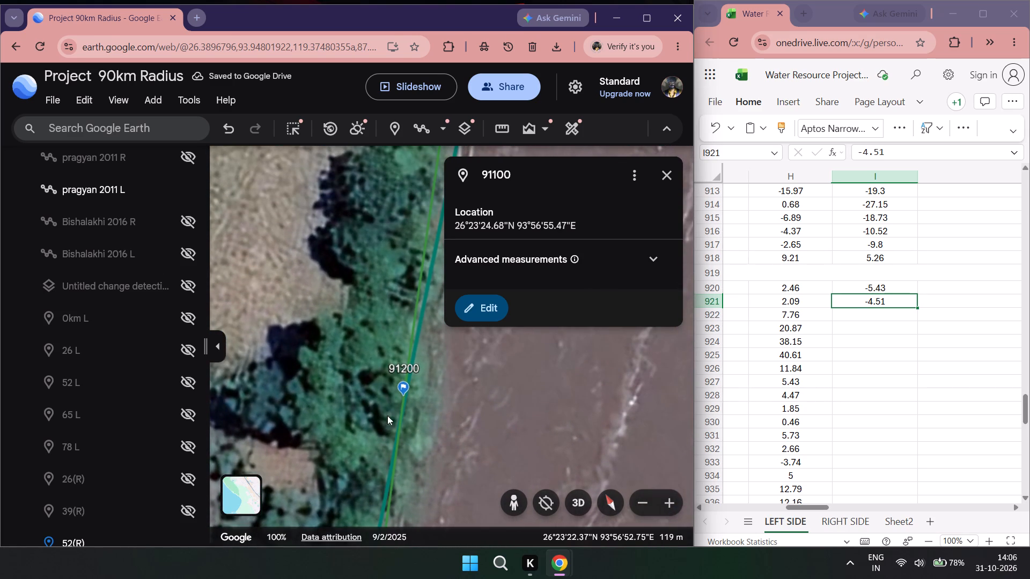
pyautogui.click(403, 387)
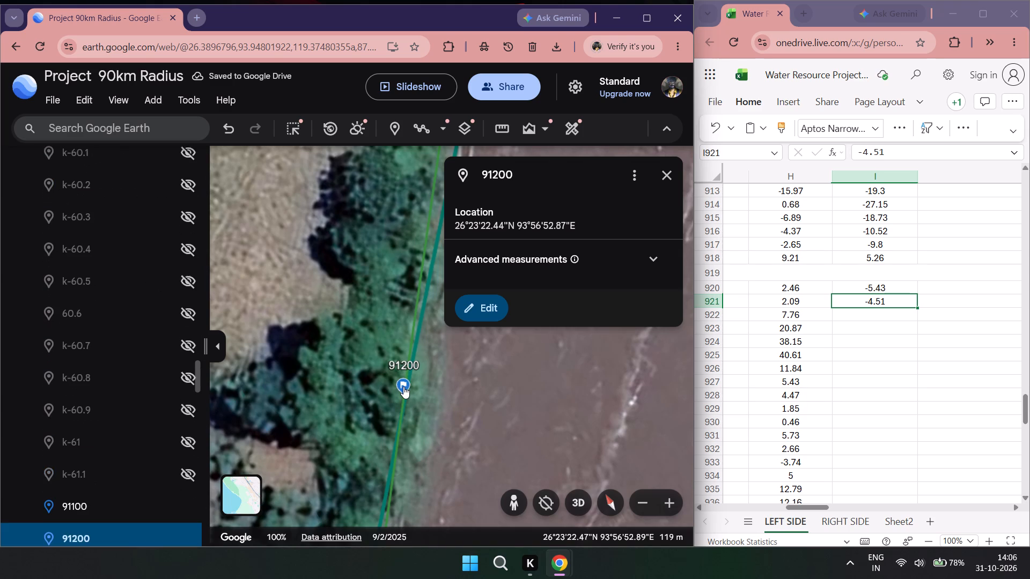
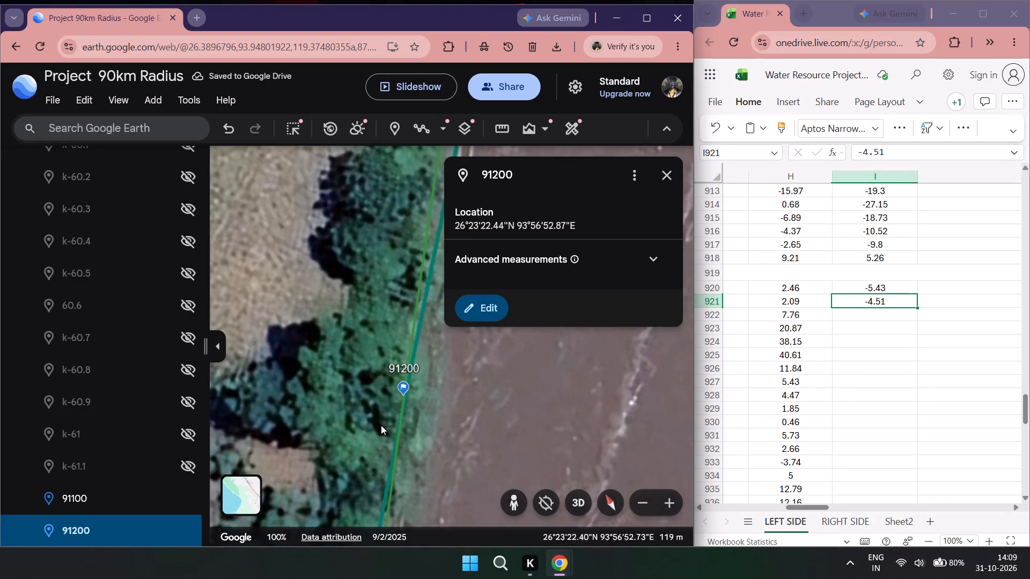
# Measure from placemark 91200 to the teal line and record 0.29 in cell I922 of the LEFT SIDE sheet.
pyautogui.scroll(6, 399, 404)
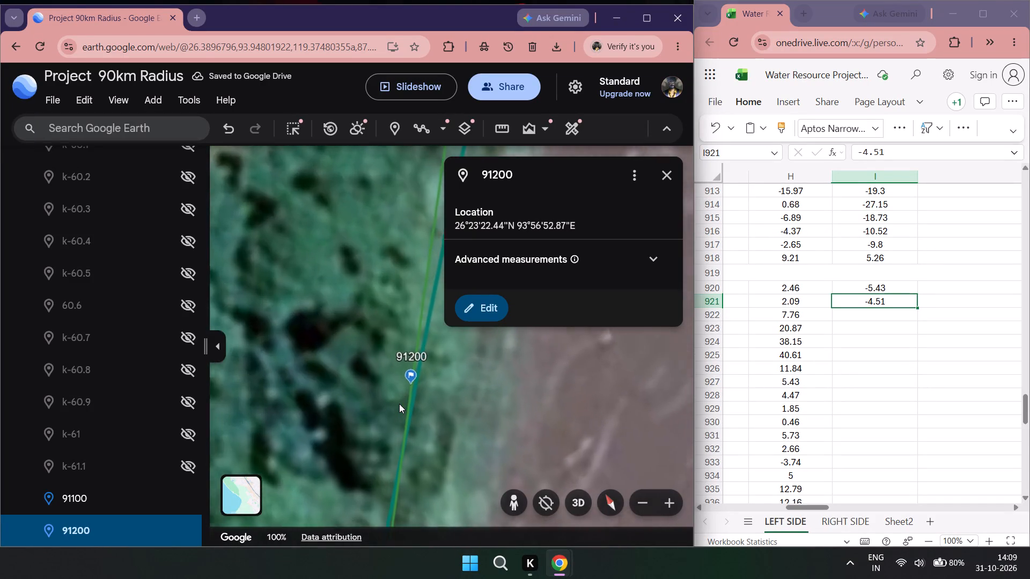
pyautogui.scroll(3, 399, 404)
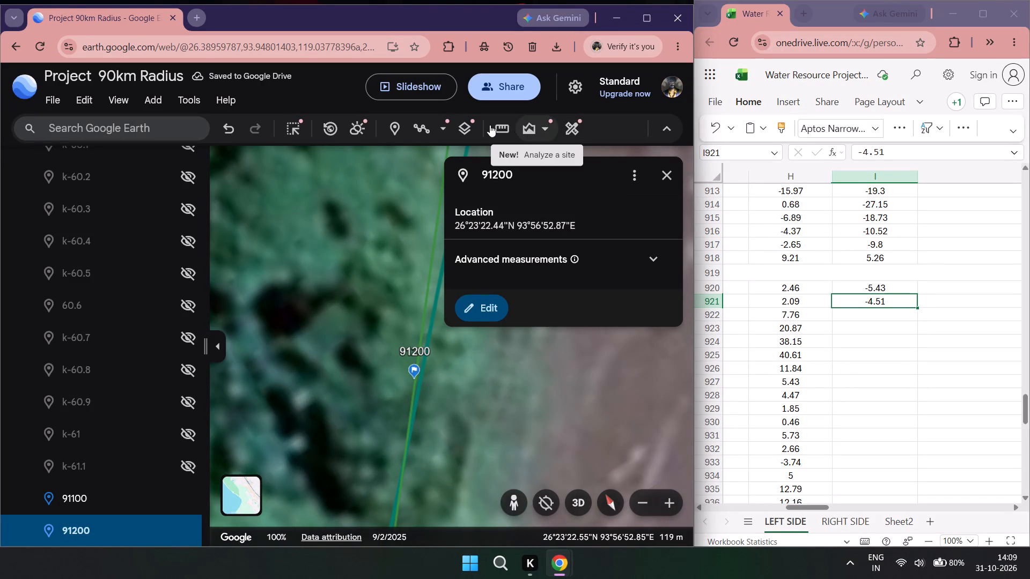
pyautogui.doubleClick(491, 125)
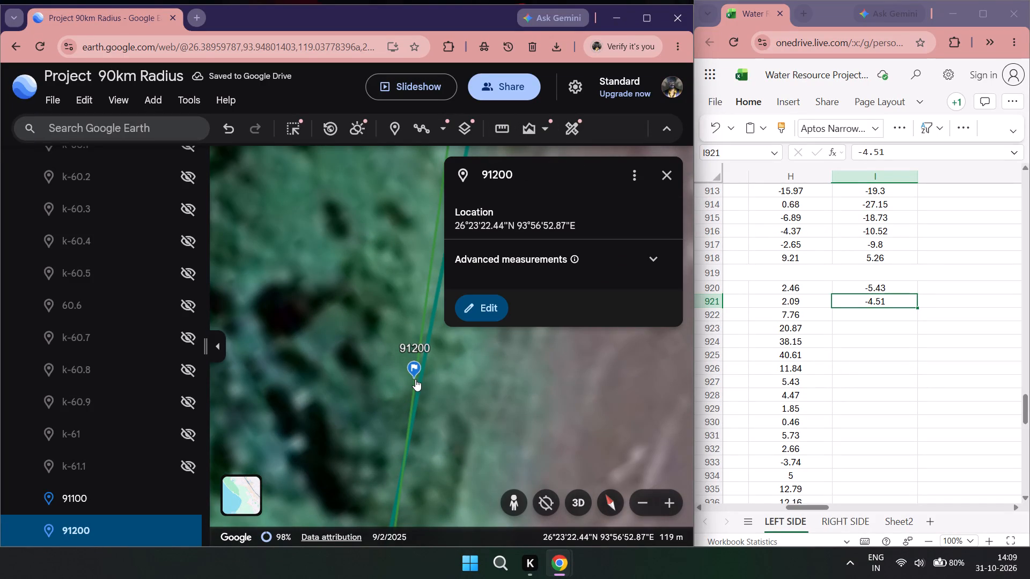
pyautogui.click(414, 379)
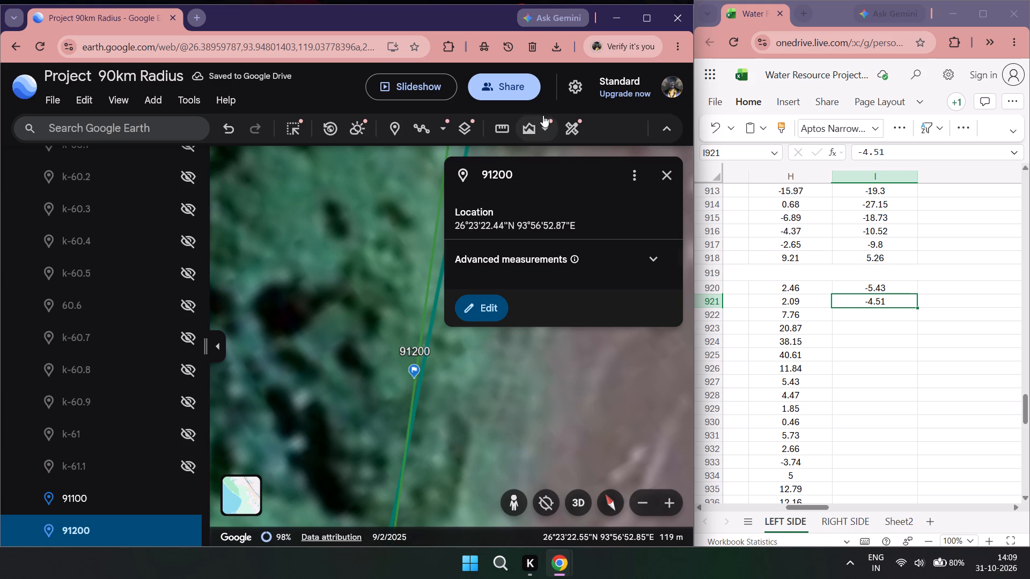
pyautogui.click(492, 127)
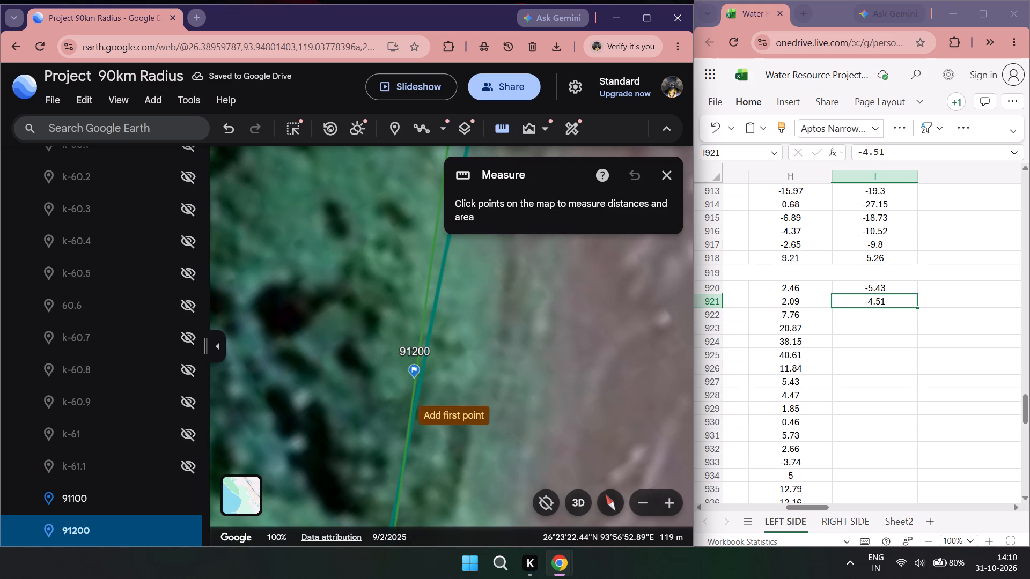
pyautogui.click(416, 378)
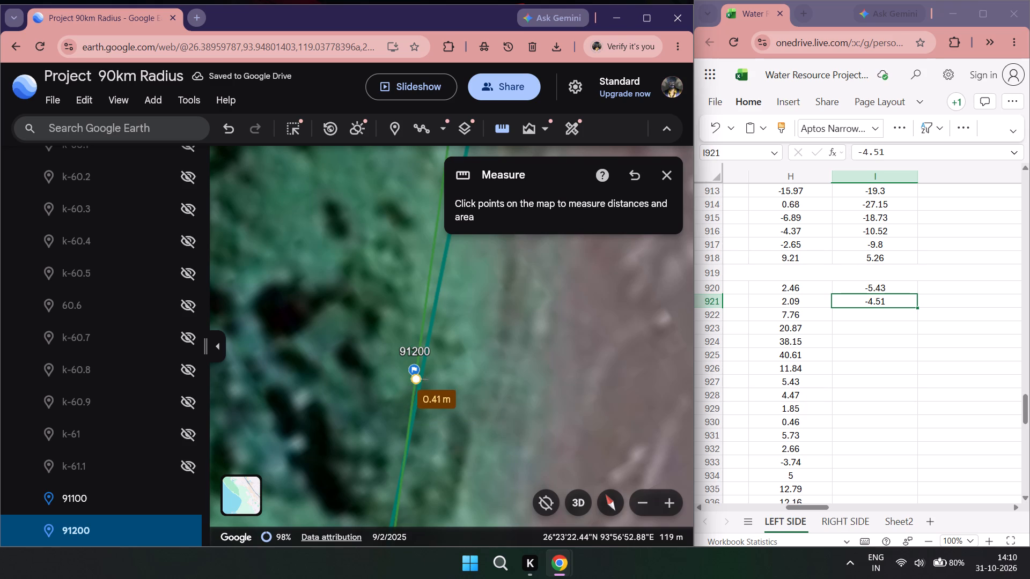
pyautogui.doubleClick(496, 130)
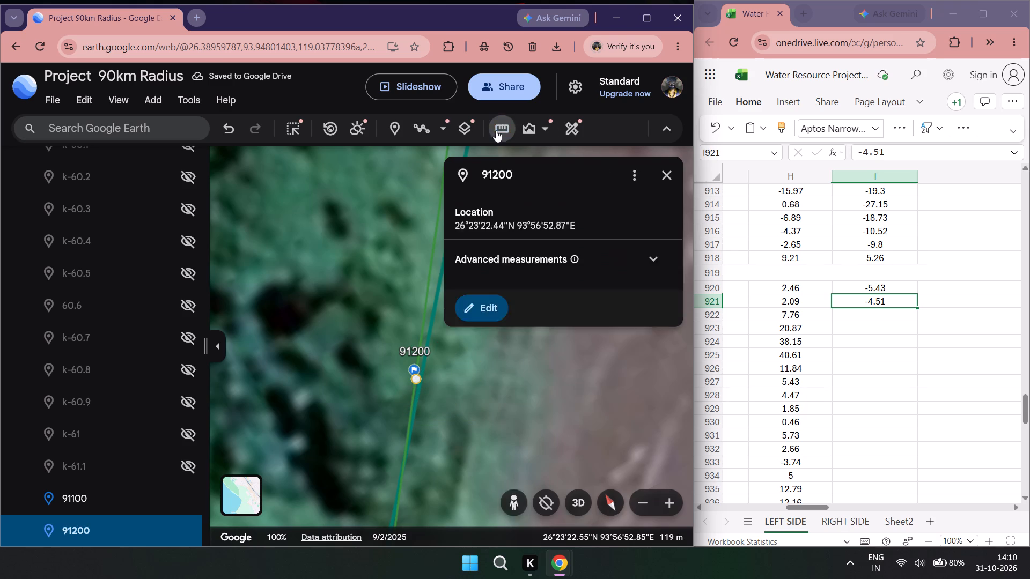
pyautogui.doubleClick(887, 317)
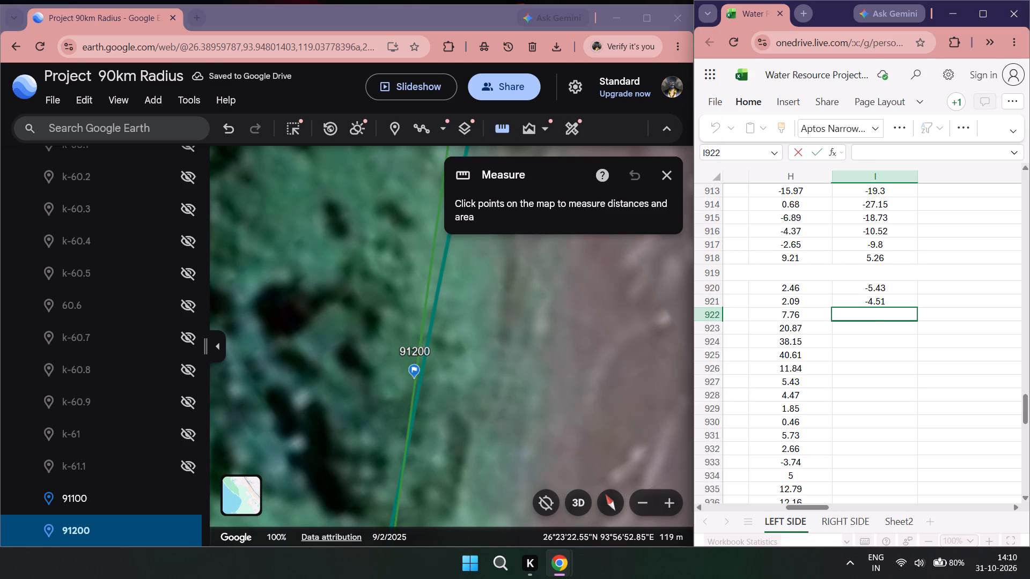
pyautogui.write('0.')
pyautogui.write('29')
# Go to placemark 91300, measure from it to the teal line with a fresh measurement, and record 9.84 in cell I923.
pyautogui.scroll(-2, 496, 414)
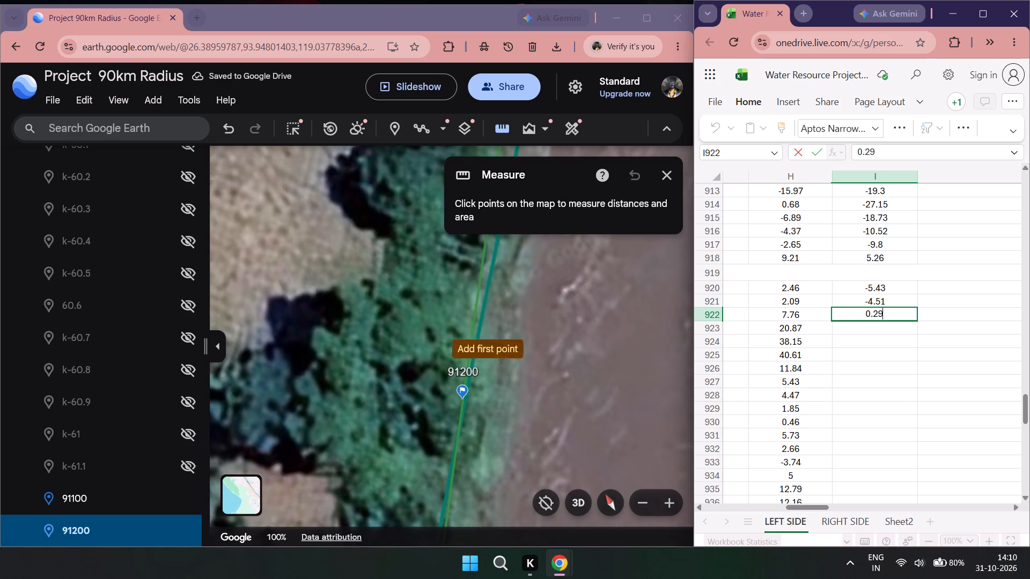
pyautogui.scroll(-2, 50, 480)
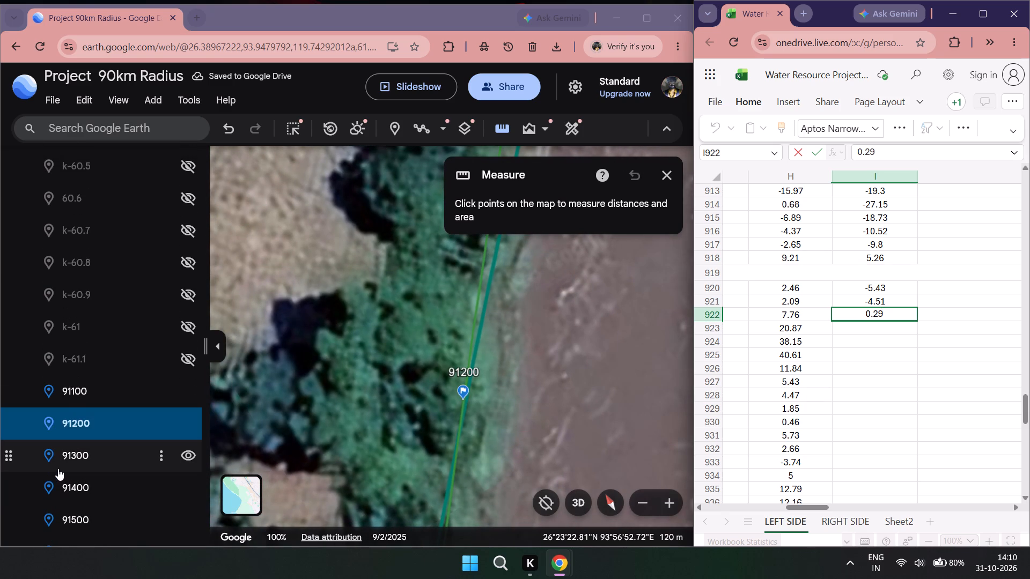
pyautogui.doubleClick(60, 466)
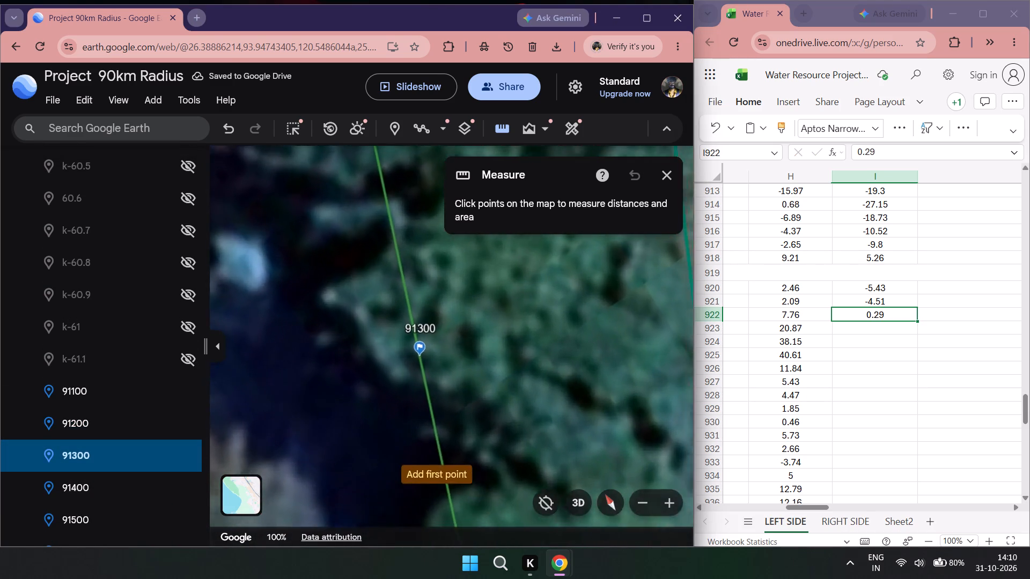
pyautogui.scroll(-2, 412, 454)
pyautogui.doubleClick(510, 133)
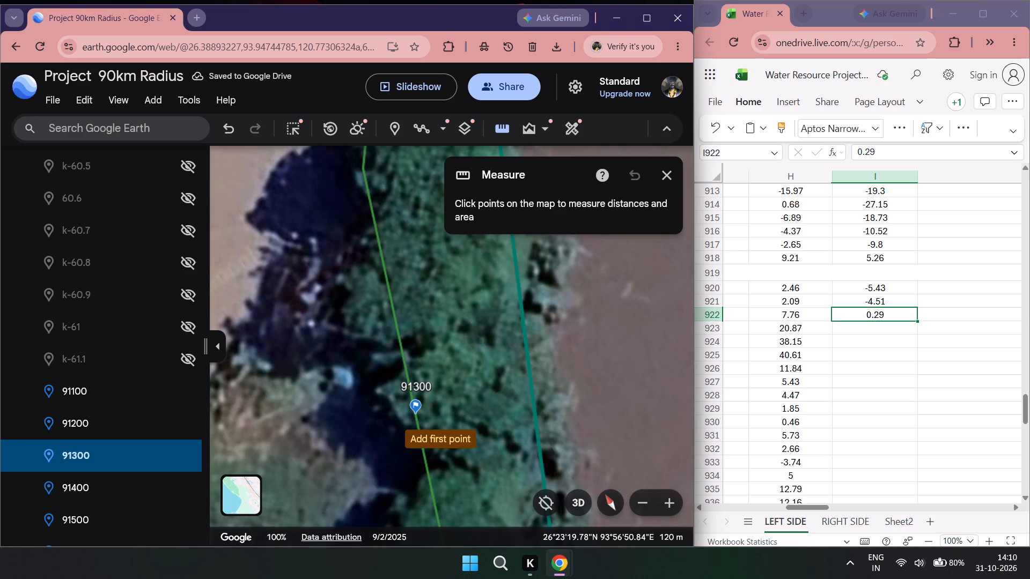
pyautogui.click(417, 416)
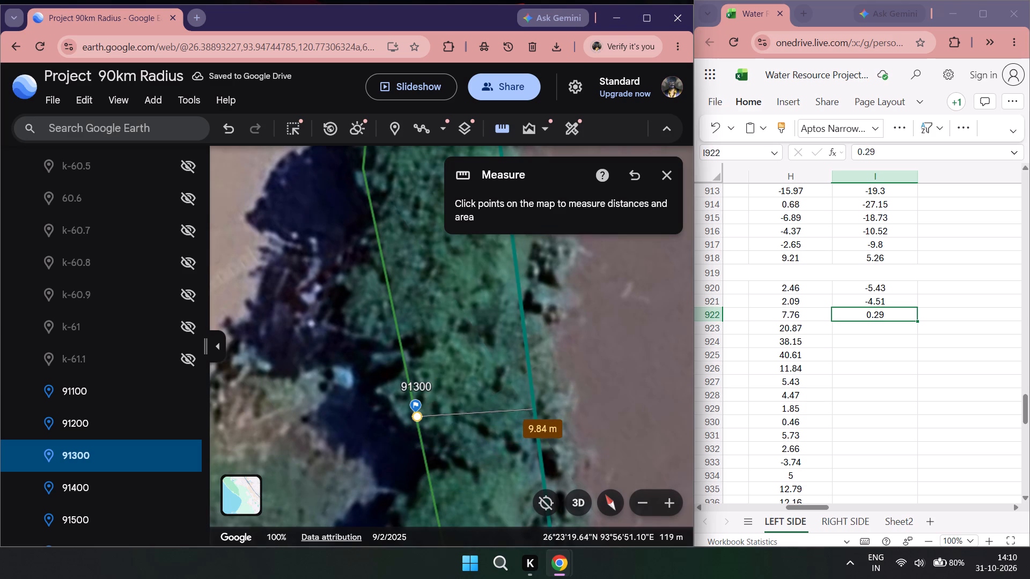
pyautogui.doubleClick(878, 326)
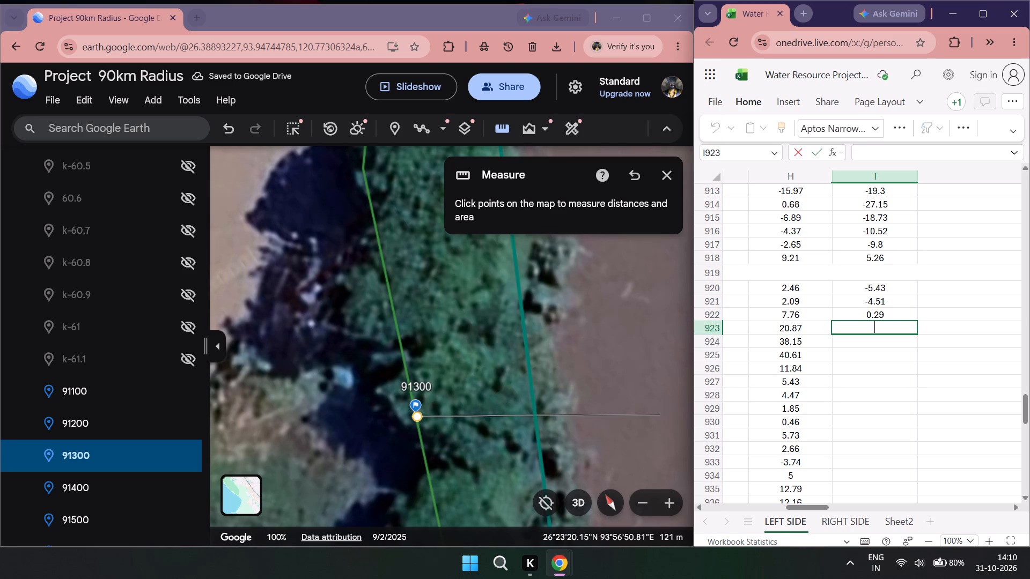
pyautogui.write('9.84')
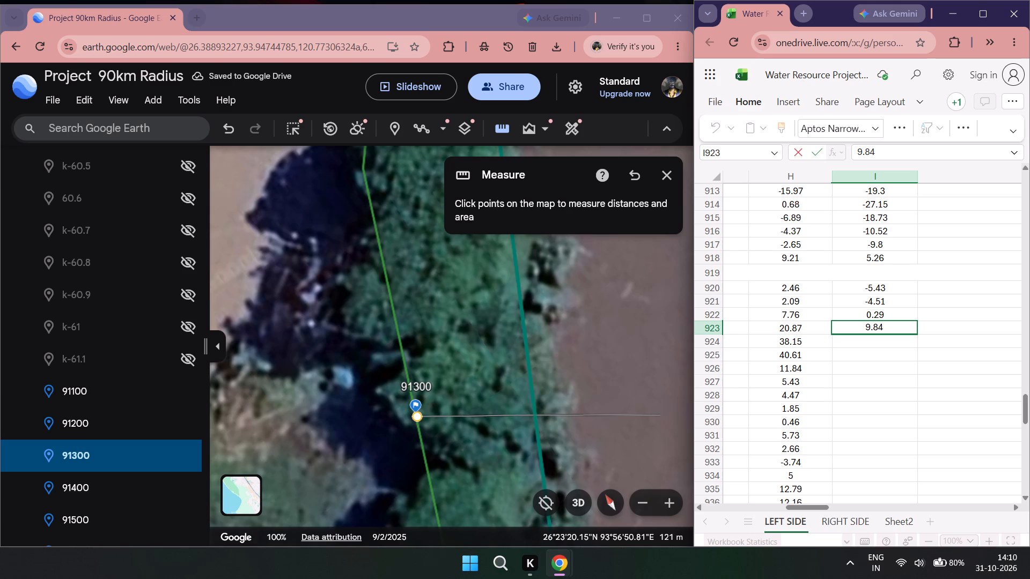
# Go to placemark 91400, measure from it to the teal line with a fresh measurement, and record 7.2 in cell I924.
pyautogui.doubleClick(130, 484)
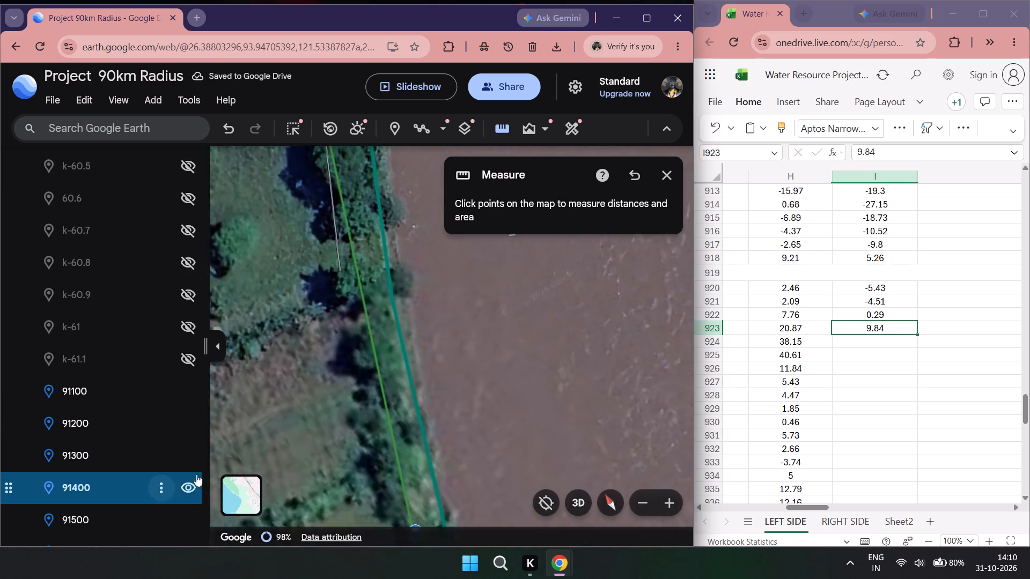
pyautogui.scroll(-1, 420, 419)
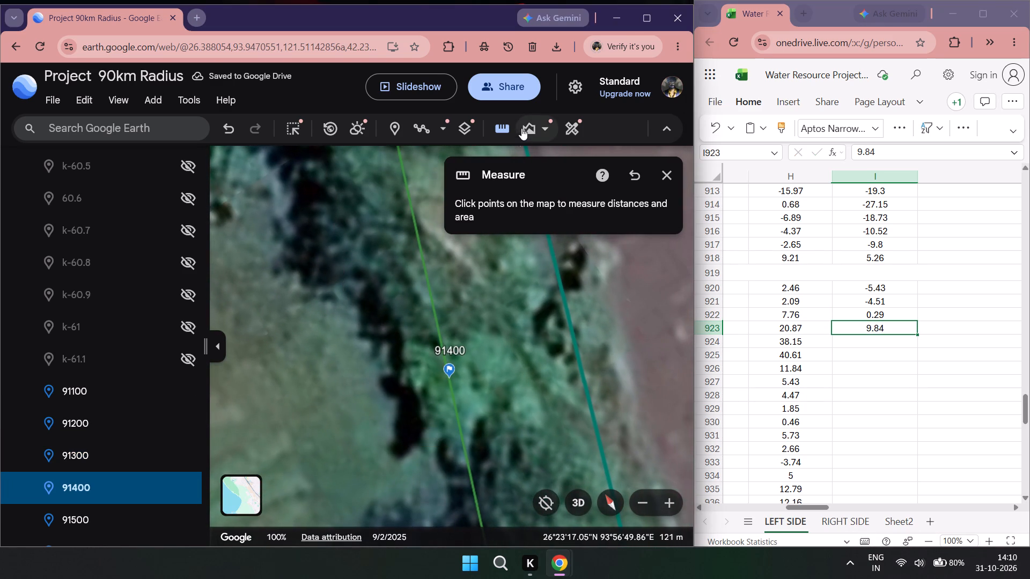
pyautogui.doubleClick(507, 128)
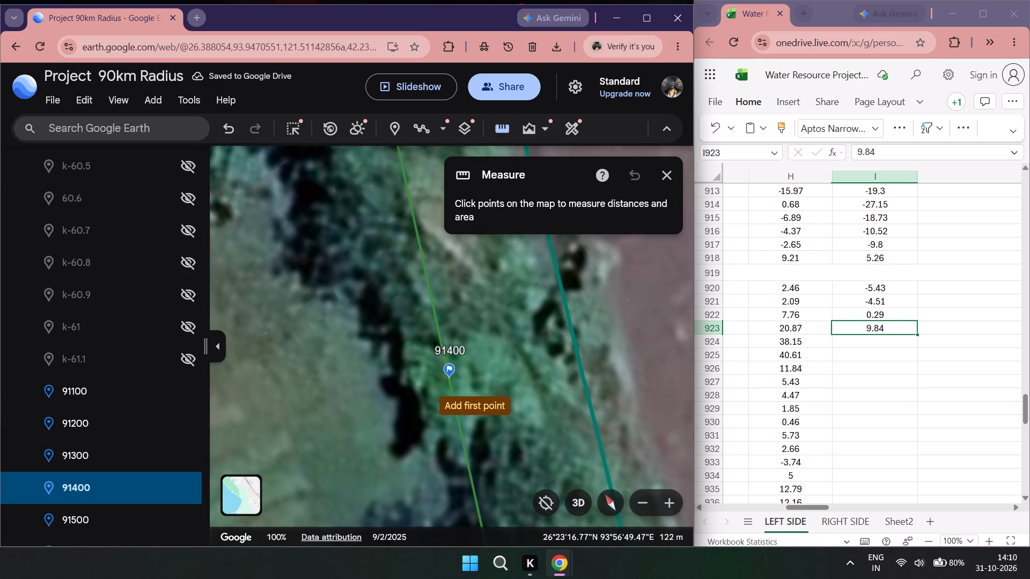
pyautogui.click(450, 385)
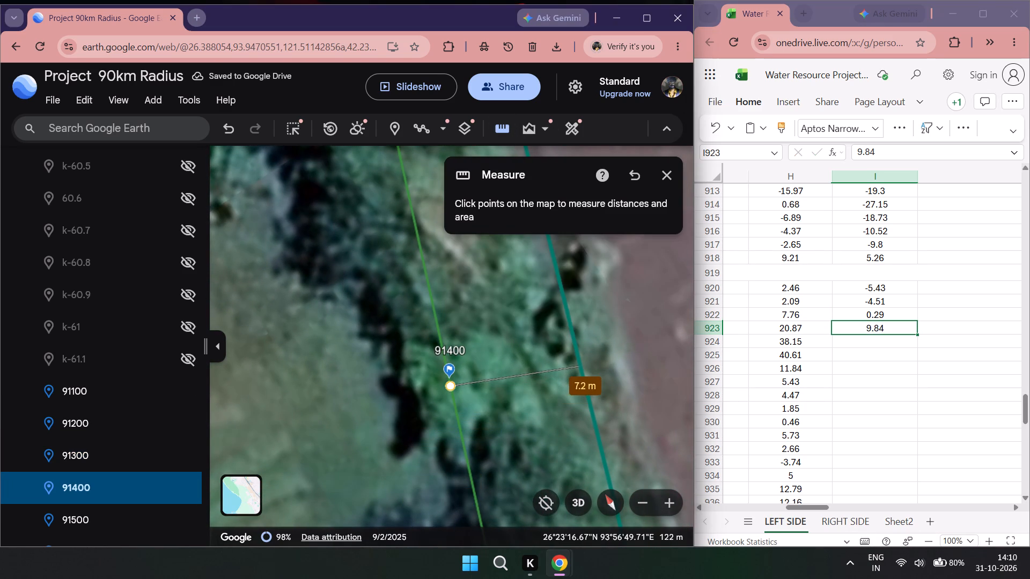
pyautogui.doubleClick(878, 340)
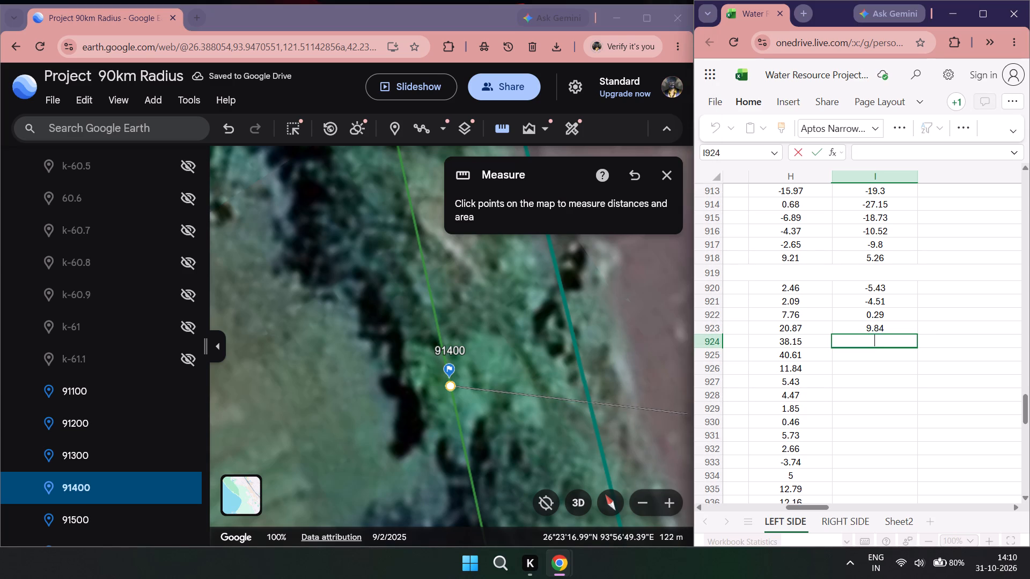
pyautogui.write('7.2')
# Go to placemark 91500, measure from it to the teal line with a fresh measurement, and record 5.73 in cell I925.
pyautogui.scroll(-6, 150, 434)
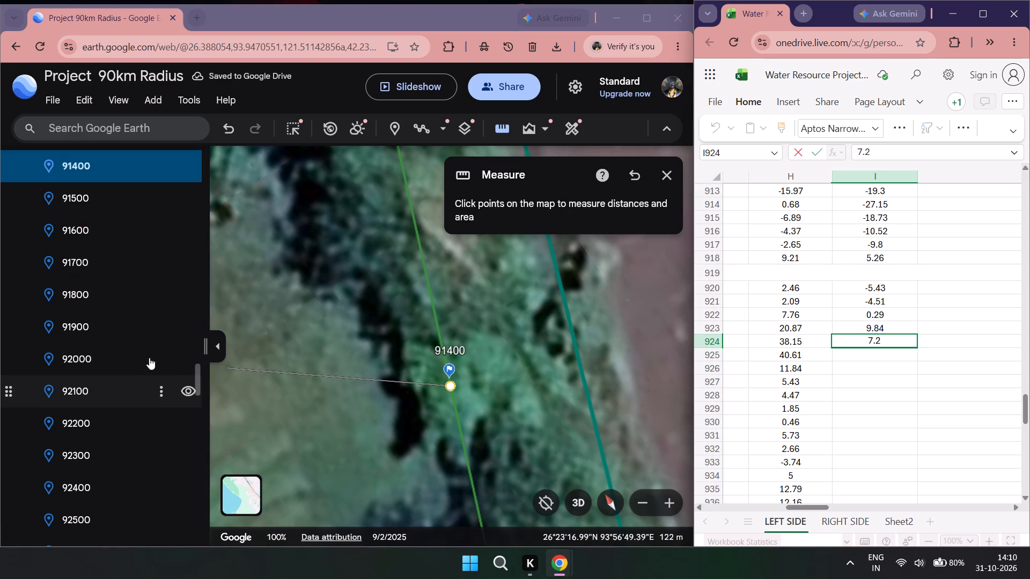
pyautogui.doubleClick(123, 208)
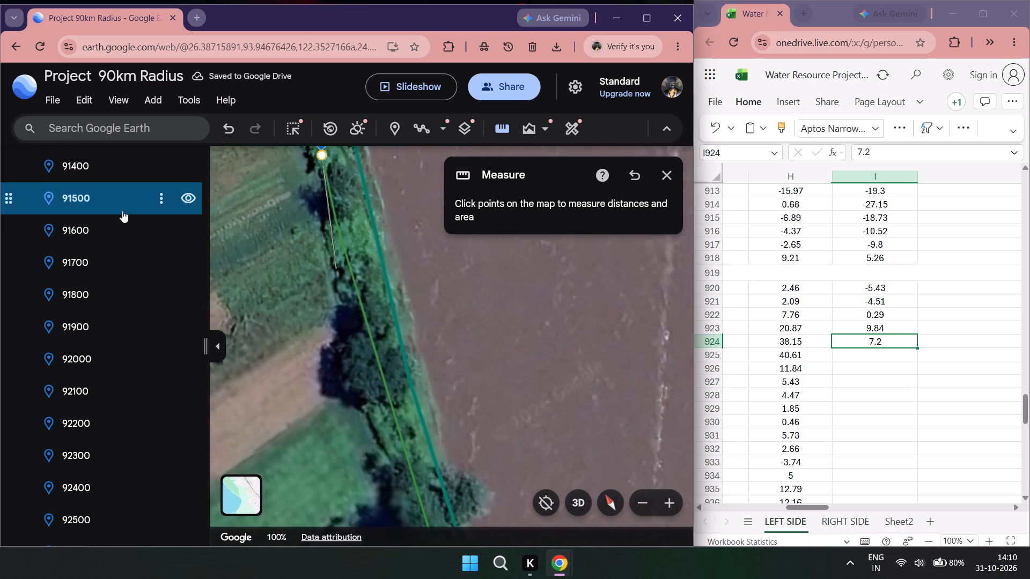
pyautogui.scroll(-1, 399, 337)
pyautogui.doubleClick(503, 125)
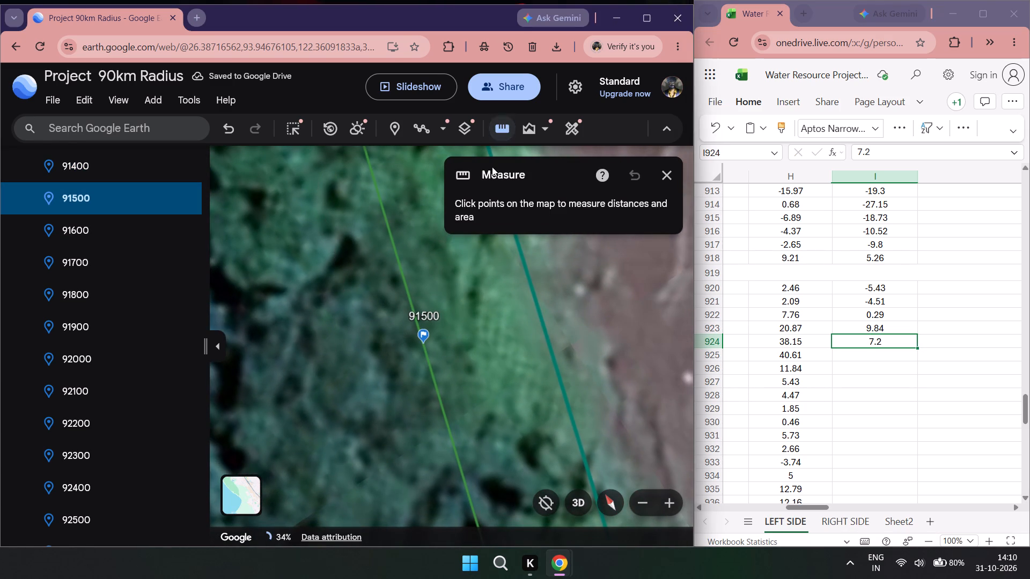
pyautogui.click(424, 344)
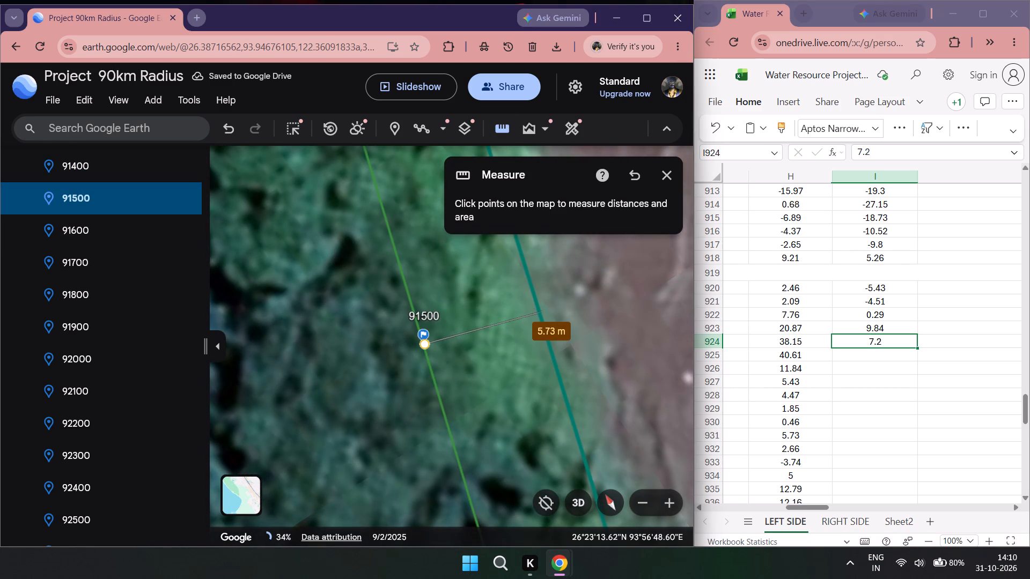
pyautogui.doubleClick(864, 355)
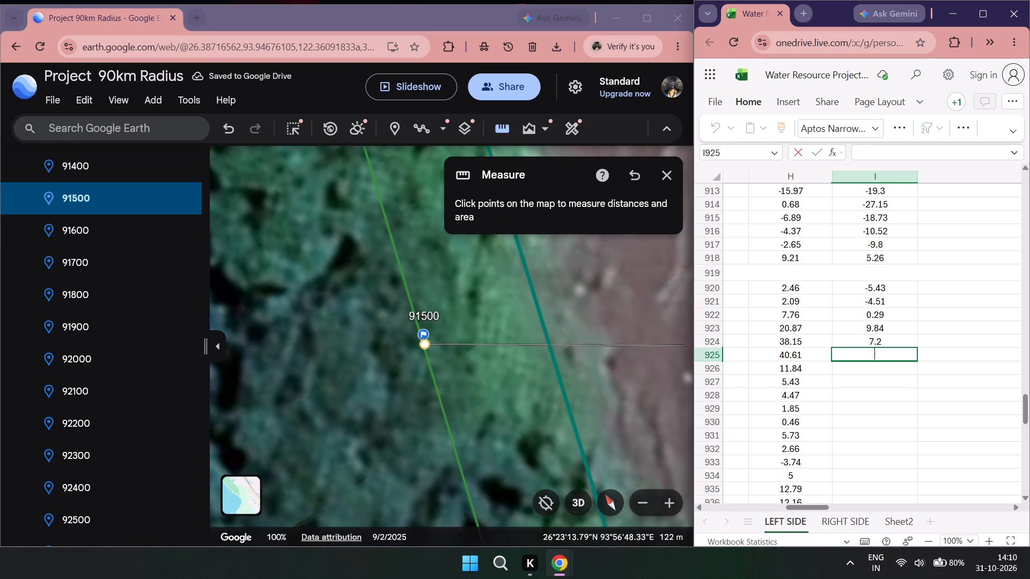
pyautogui.write('5.73')
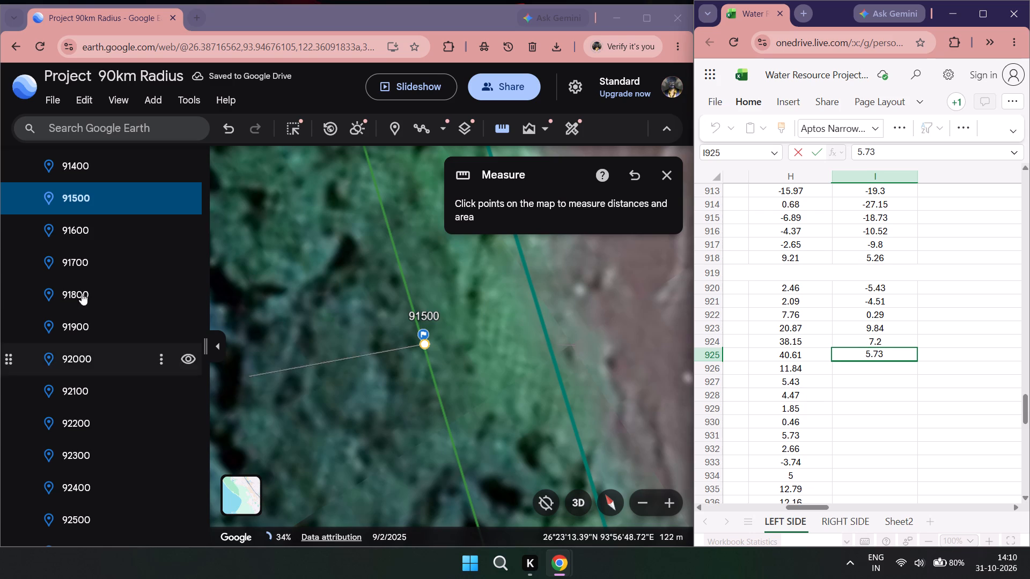
# Go to placemark 91600, measure from it to the teal line with a fresh measurement, and record 2.89 in cell I926.
pyautogui.doubleClick(73, 226)
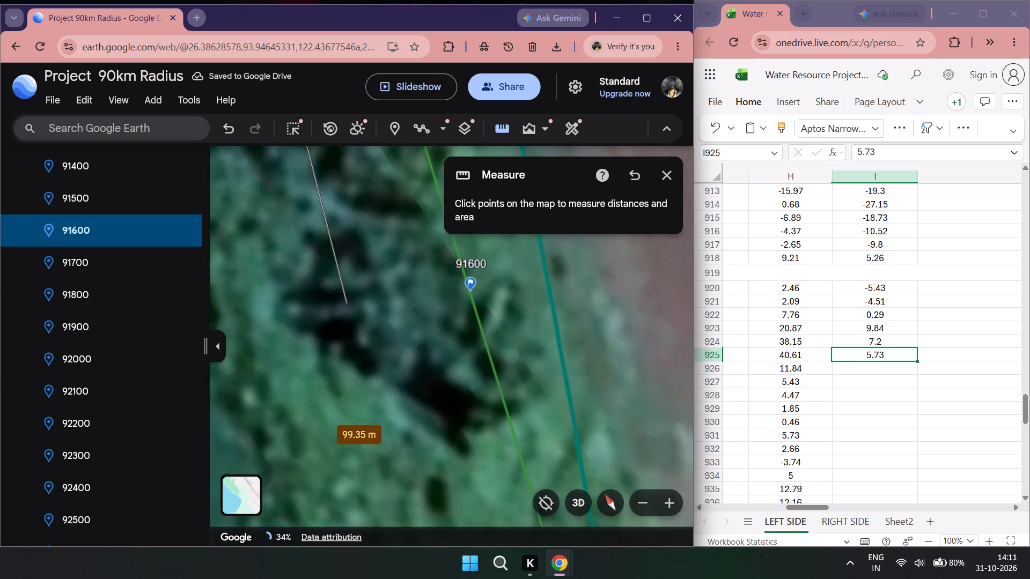
pyautogui.scroll(-1, 348, 414)
pyautogui.doubleClick(498, 130)
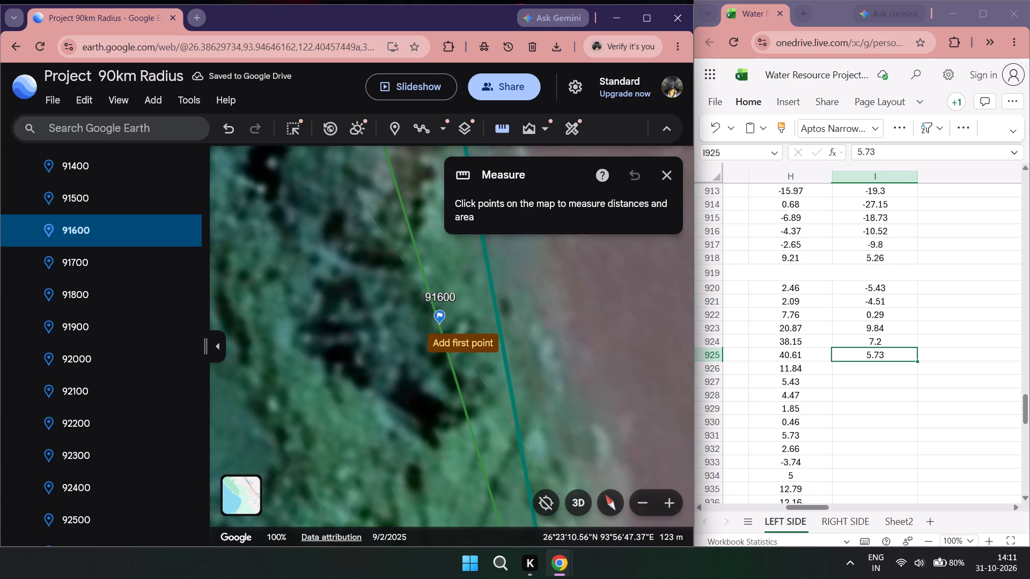
pyautogui.click(437, 324)
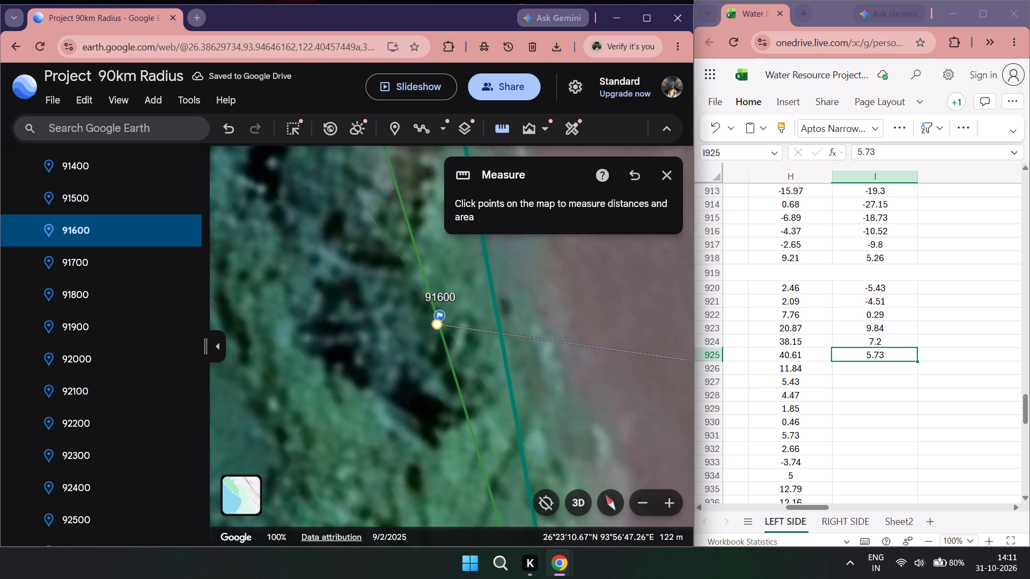
pyautogui.doubleClick(905, 367)
pyautogui.write('2.89')
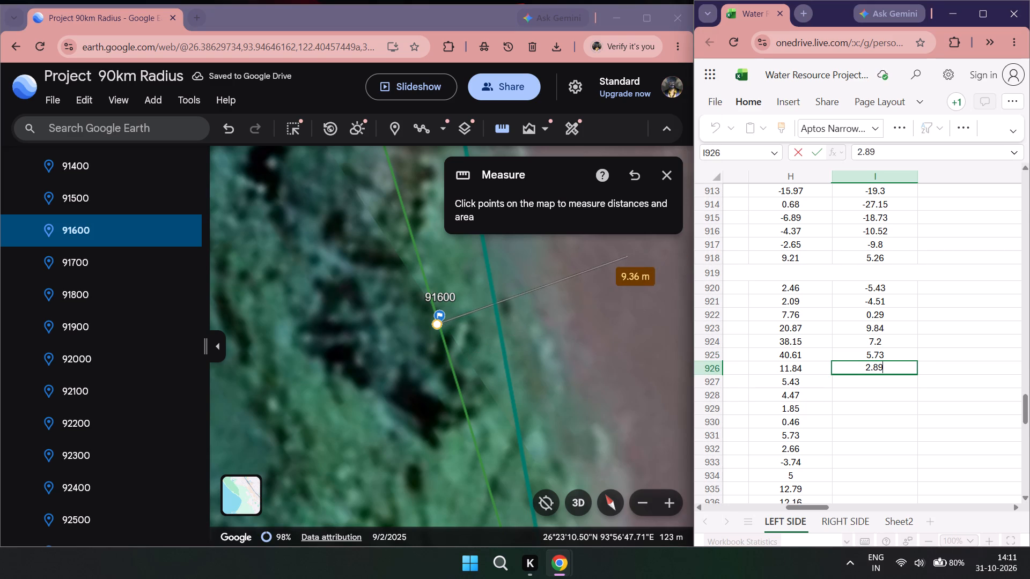
# Go to placemark 91700, measure from it to the teal line with a fresh measurement, and record -1.57 in cell I927.
pyautogui.tripleClick(119, 265)
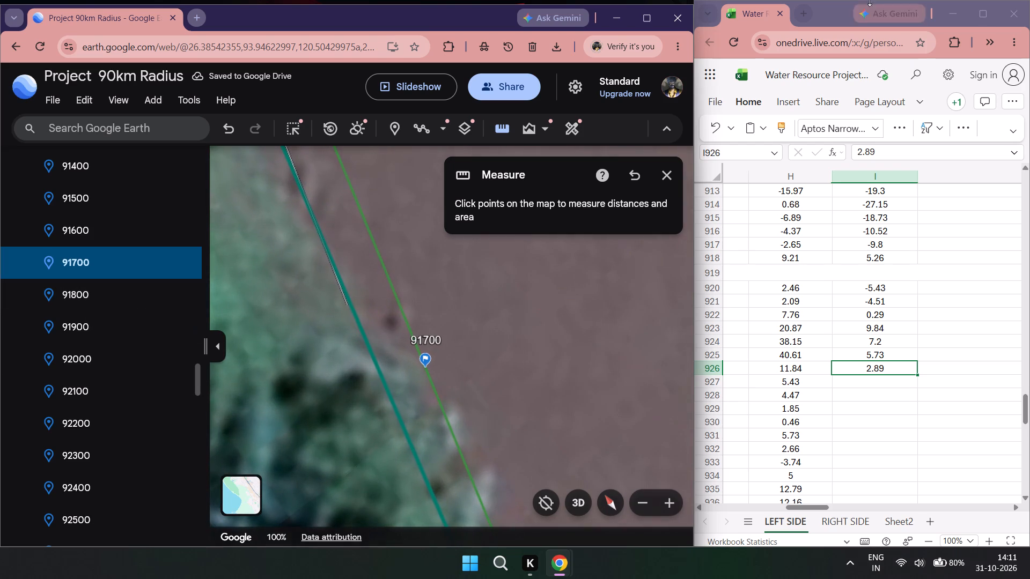
pyautogui.doubleClick(493, 128)
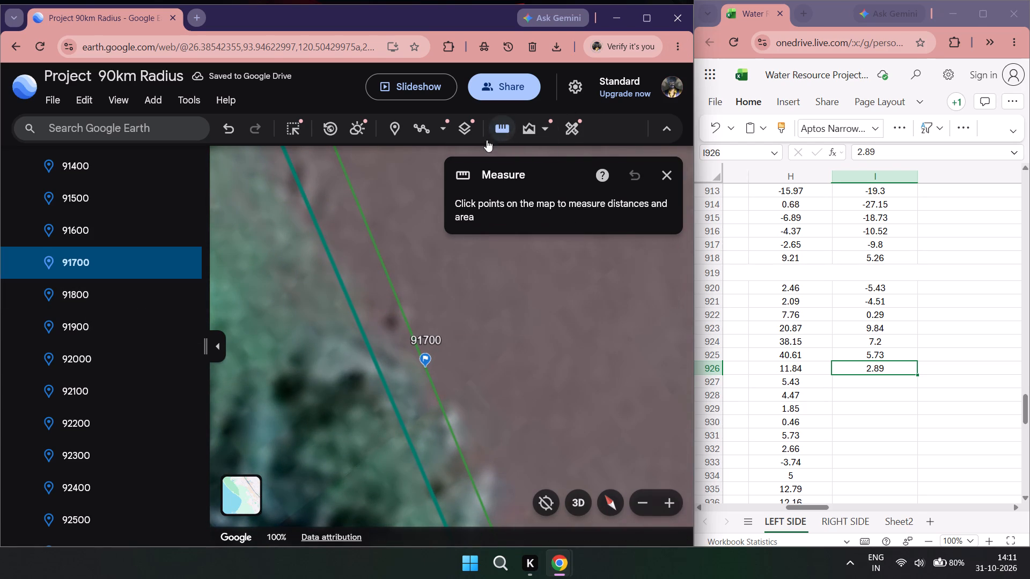
pyautogui.click(425, 366)
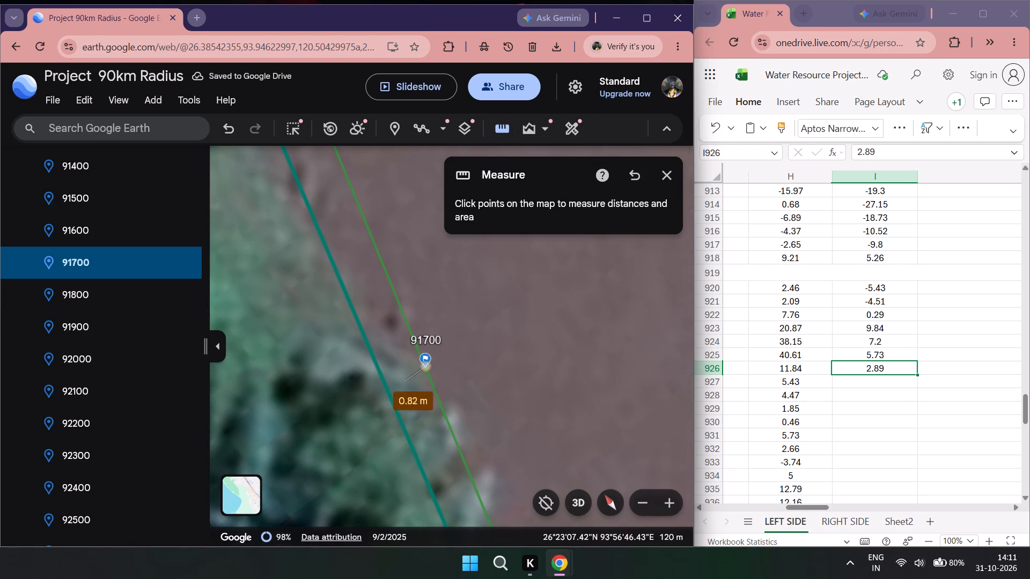
pyautogui.click(900, 379)
pyautogui.click(896, 381)
pyautogui.press('-')
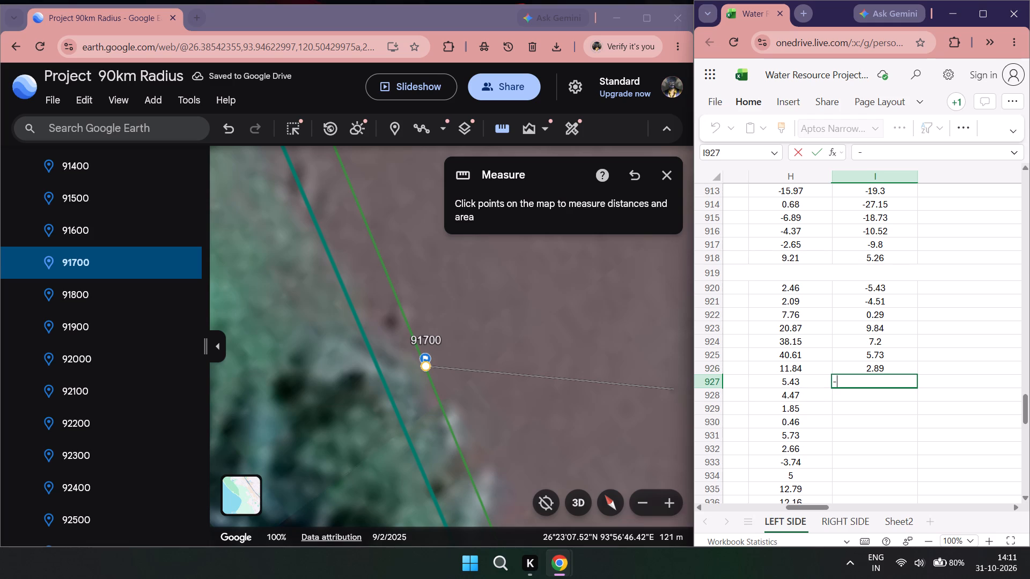
pyautogui.write('1.57')
# Go to placemark 91800, measure from it to the teal line with a fresh measurement, and record -2.5 in cell I928.
pyautogui.doubleClick(69, 284)
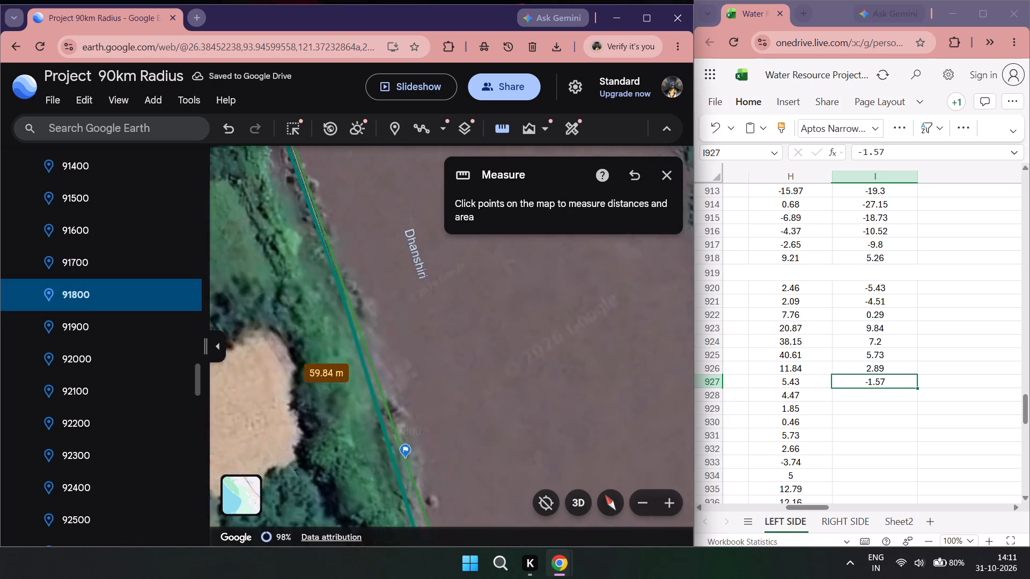
pyautogui.scroll(-1, 380, 393)
pyautogui.doubleClick(510, 132)
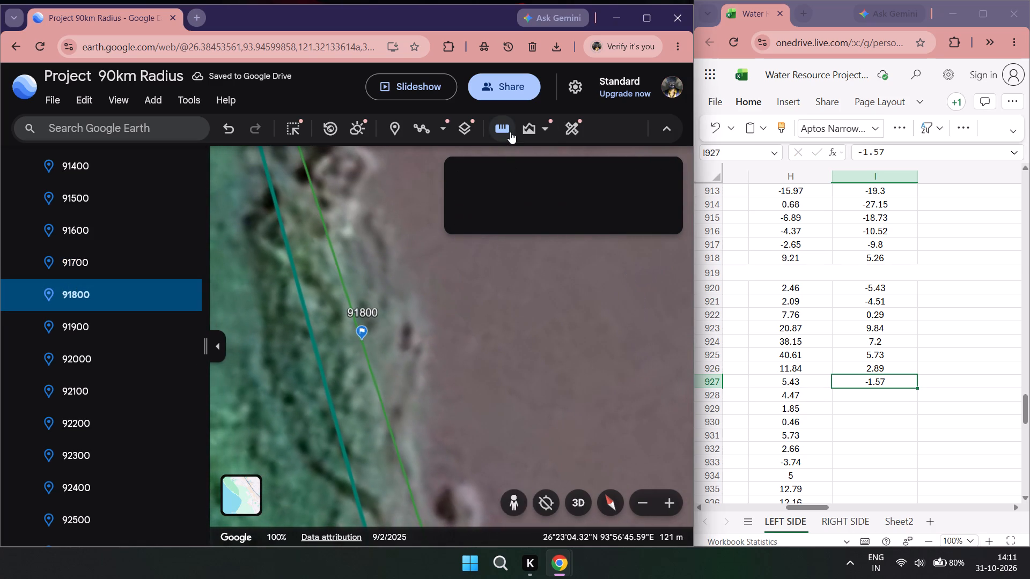
pyautogui.click(360, 340)
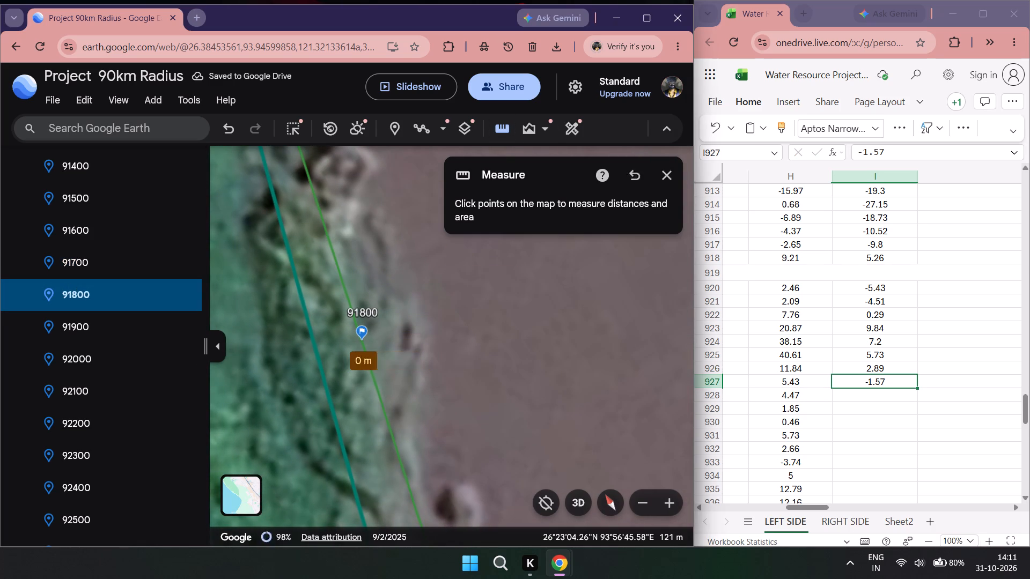
pyautogui.doubleClick(852, 399)
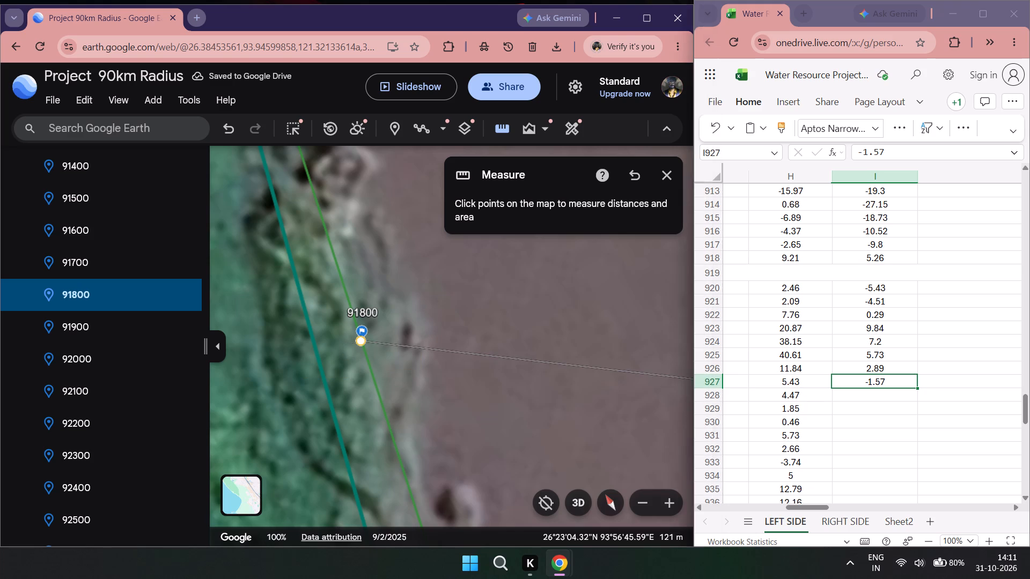
pyautogui.write('-2.5')
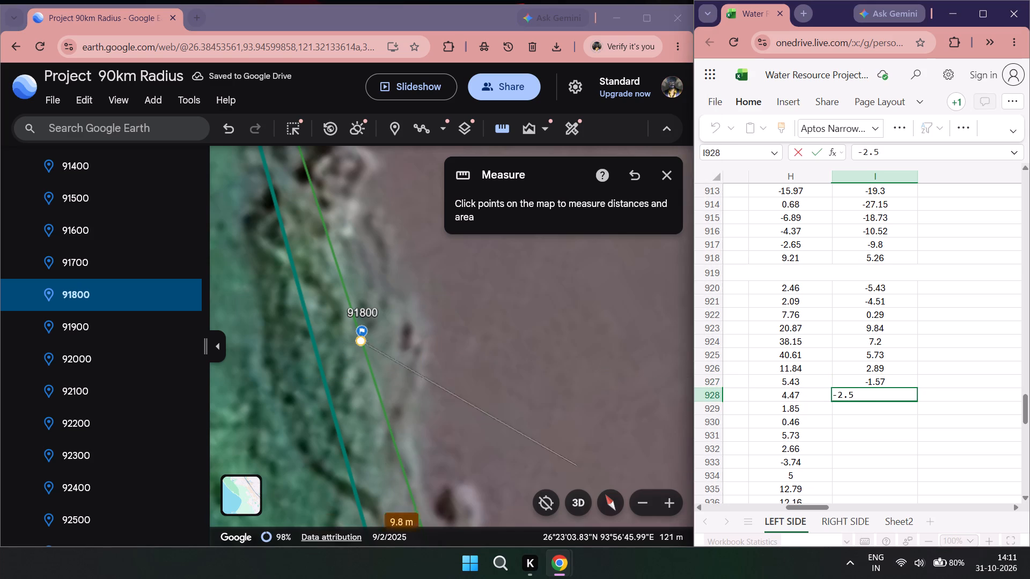
# Go to placemark 91900, measure from it to the teal line with a fresh measurement, and record -10 in cell I929.
pyautogui.doubleClick(63, 321)
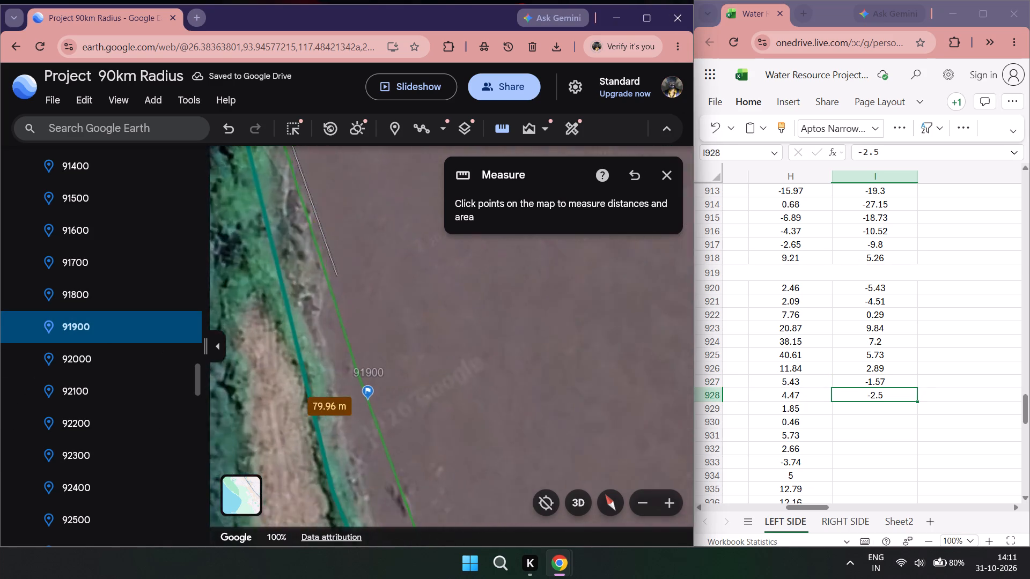
pyautogui.scroll(-7, 318, 387)
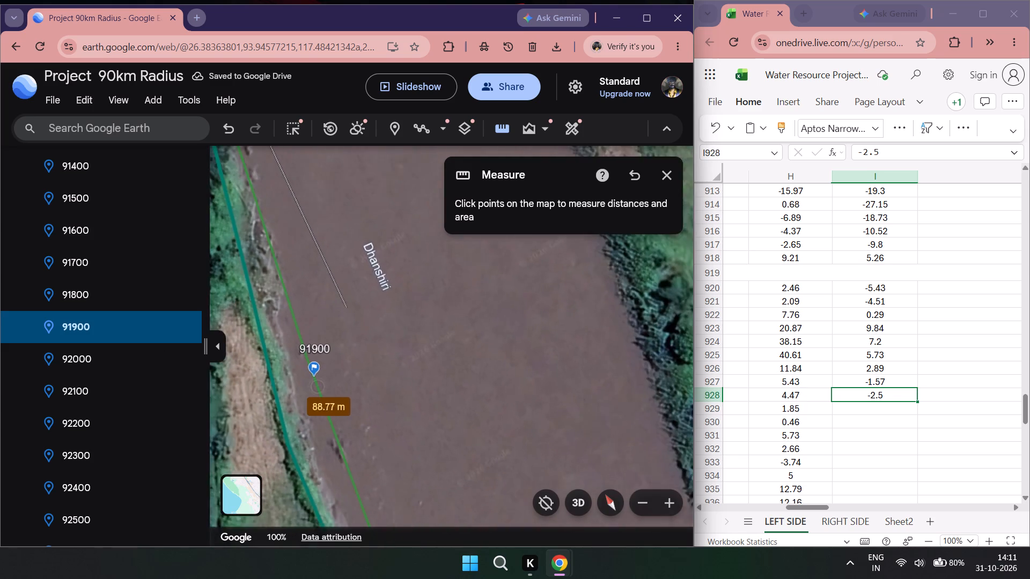
pyautogui.doubleClick(505, 137)
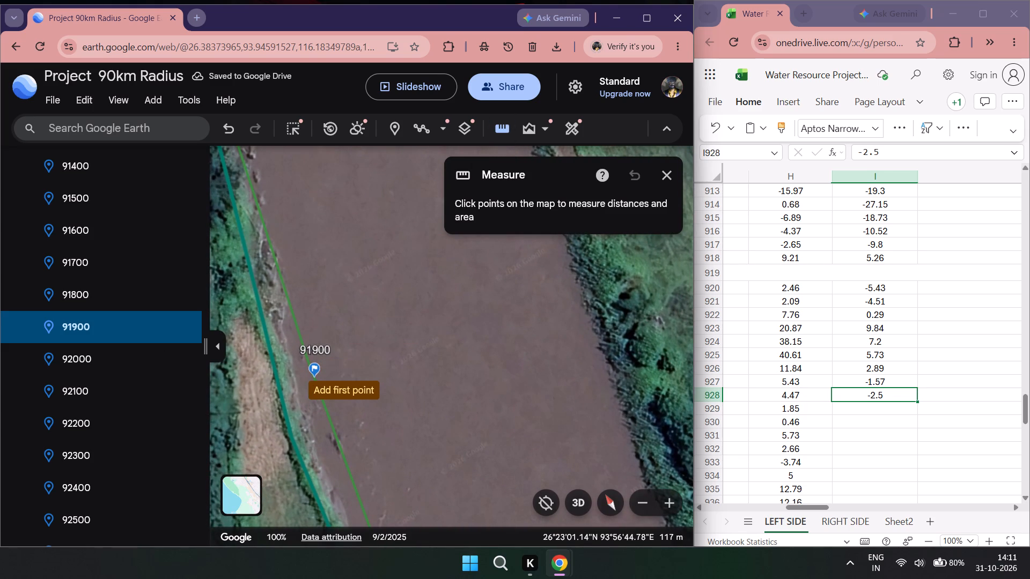
pyautogui.click(317, 374)
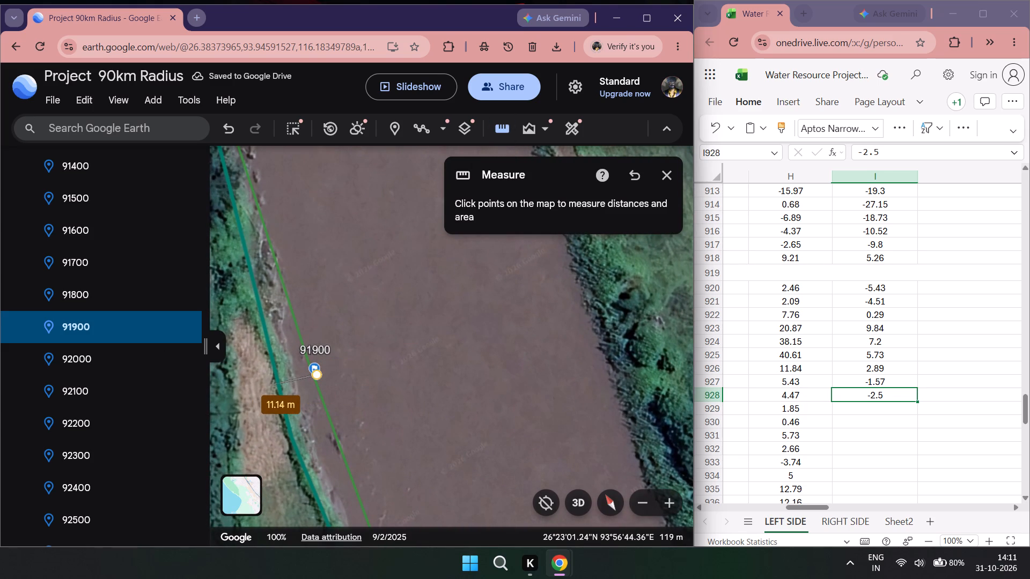
pyautogui.click(847, 415)
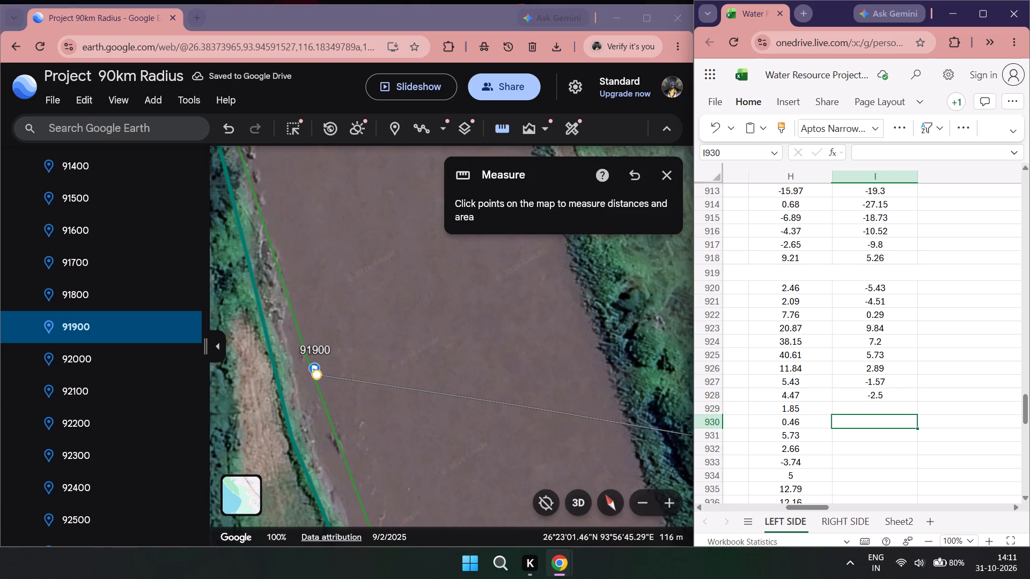
pyautogui.doubleClick(863, 410)
pyautogui.press('-')
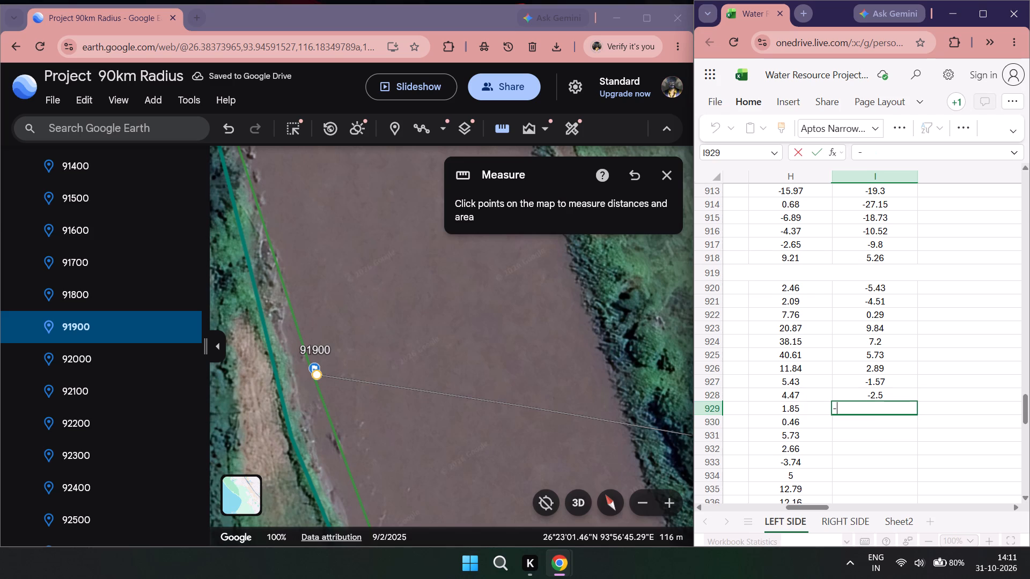
pyautogui.write('10-')
pyautogui.press('BackSpace')
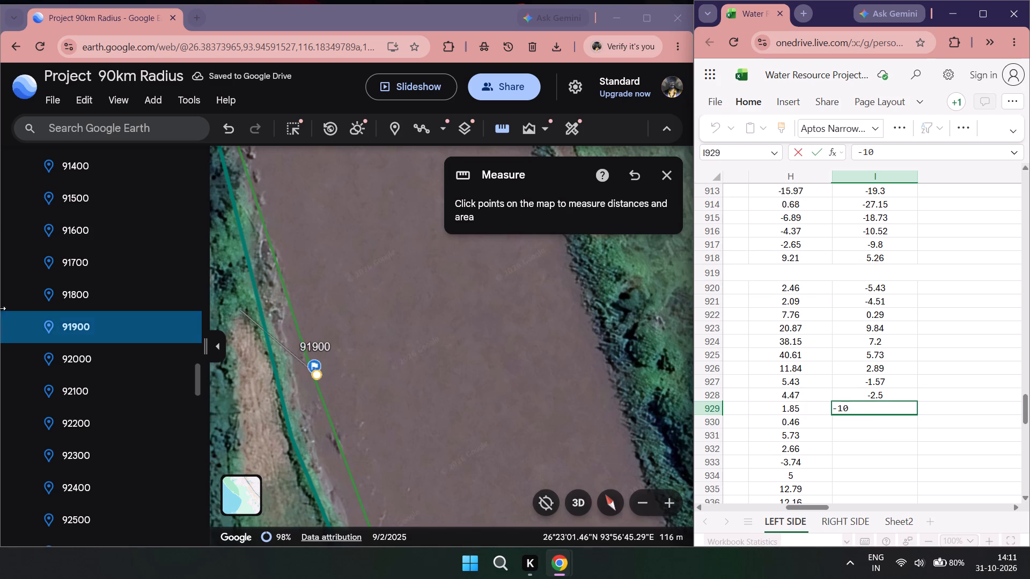
# Go to placemark 92000, measure from it to the teal line with a fresh measurement, and record -6.44 in cell I930.
pyautogui.doubleClick(69, 361)
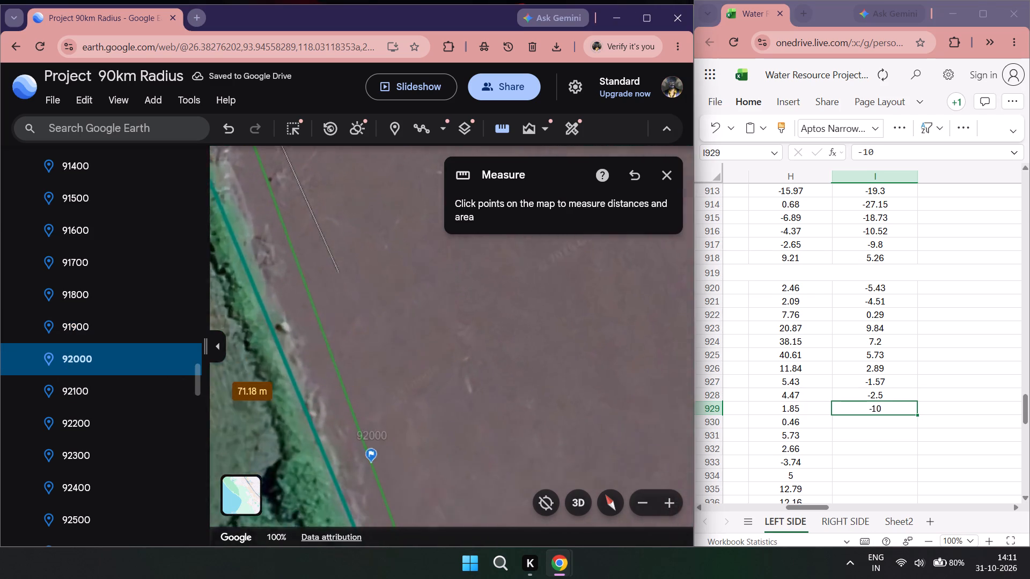
pyautogui.scroll(-1, 259, 370)
pyautogui.moveTo(259, 370); pyautogui.dragTo(330, 338)
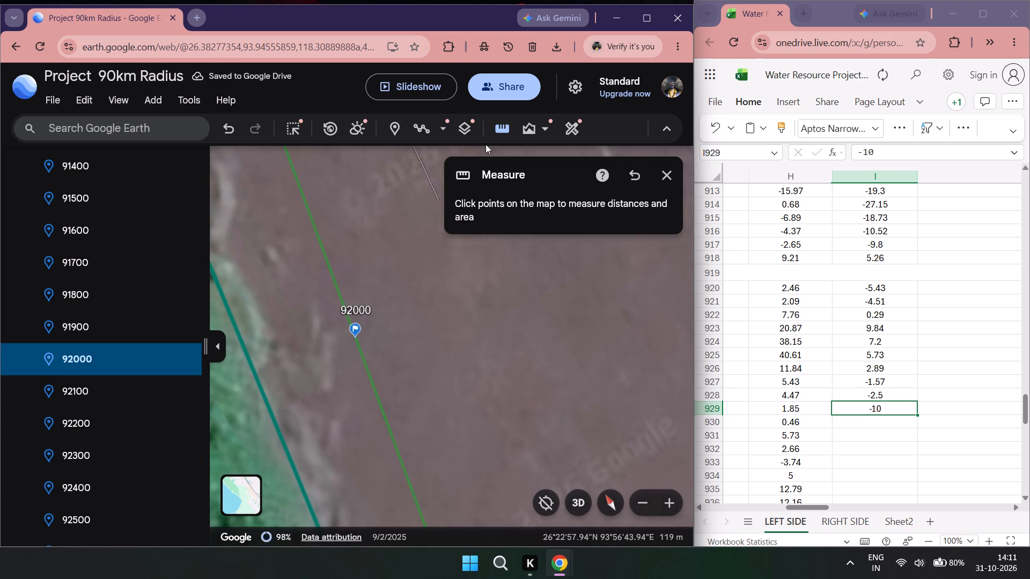
pyautogui.doubleClick(504, 118)
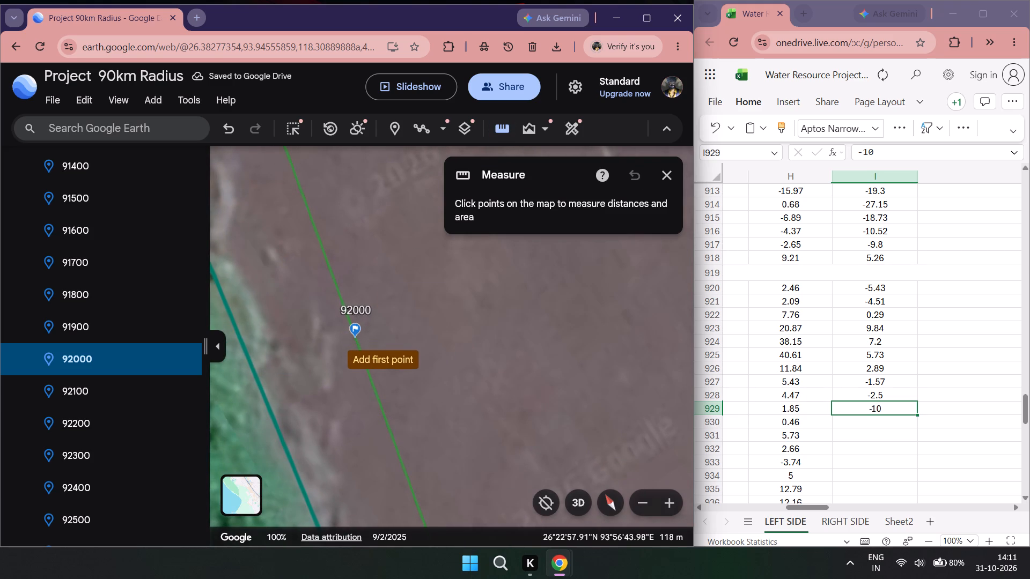
pyautogui.click(358, 339)
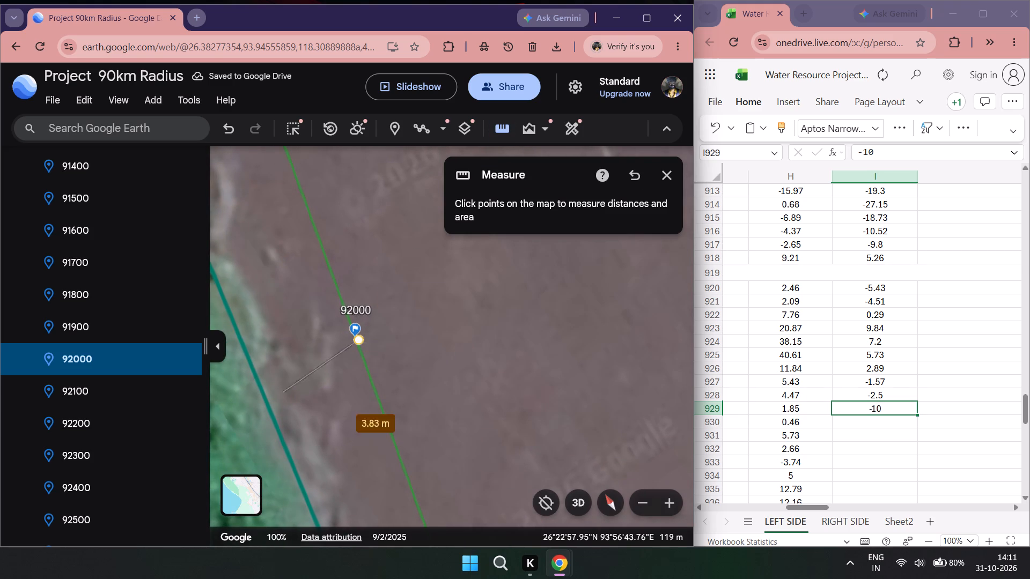
pyautogui.doubleClick(866, 423)
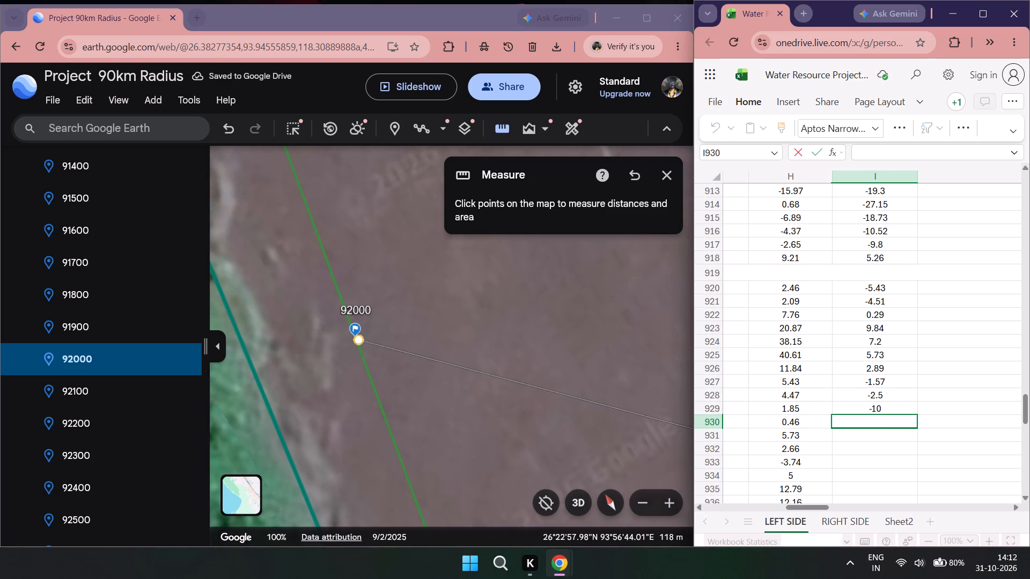
pyautogui.press('-')
pyautogui.write('6.')
pyautogui.write('44')
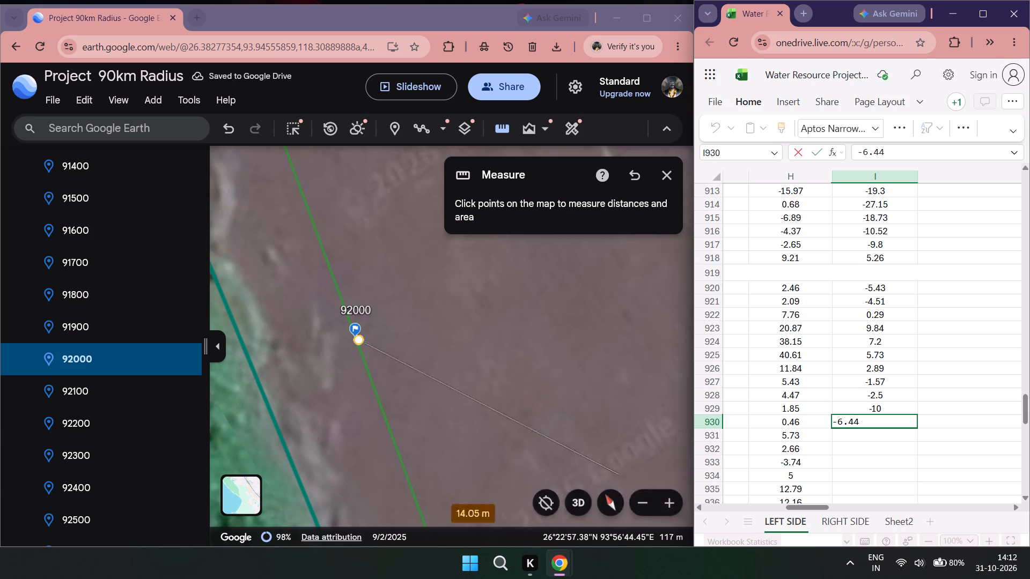
# Go to placemark 92100, measure from it to the teal line with a fresh measurement, and record -6.12 in cell I931.
pyautogui.doubleClick(56, 392)
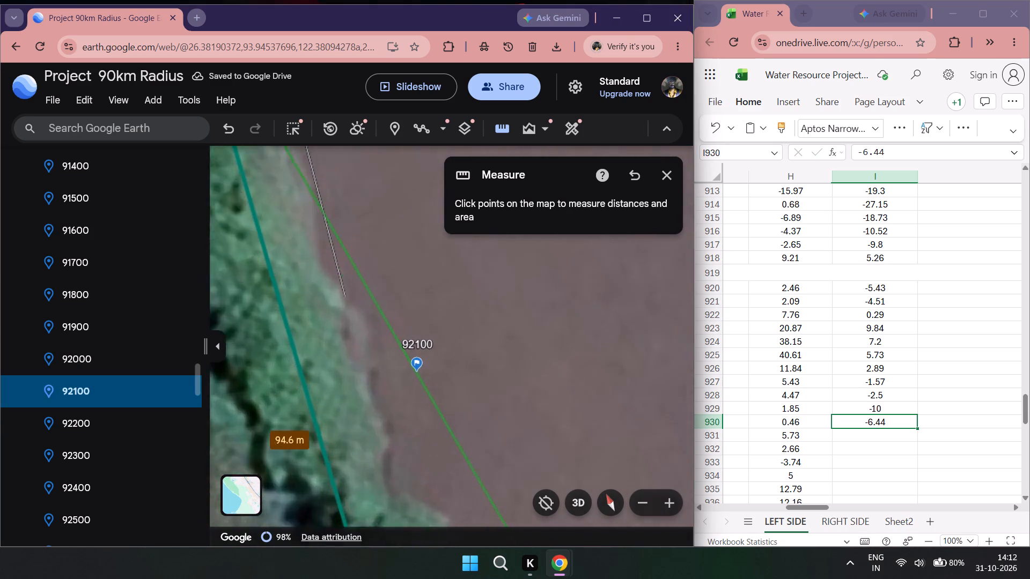
pyautogui.scroll(-2, 320, 414)
pyautogui.doubleClick(494, 137)
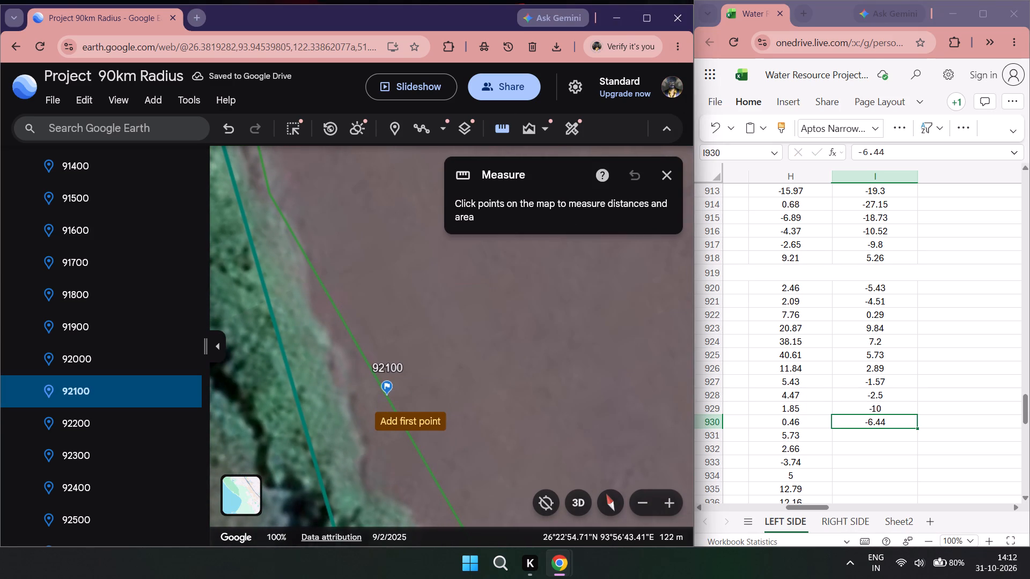
pyautogui.click(387, 399)
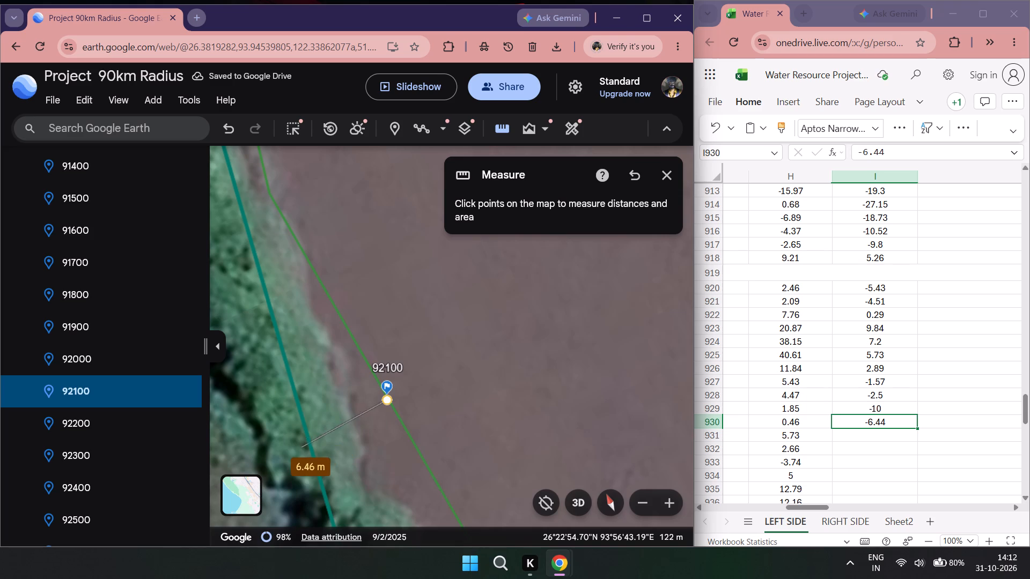
pyautogui.click(876, 436)
pyautogui.click(876, 436)
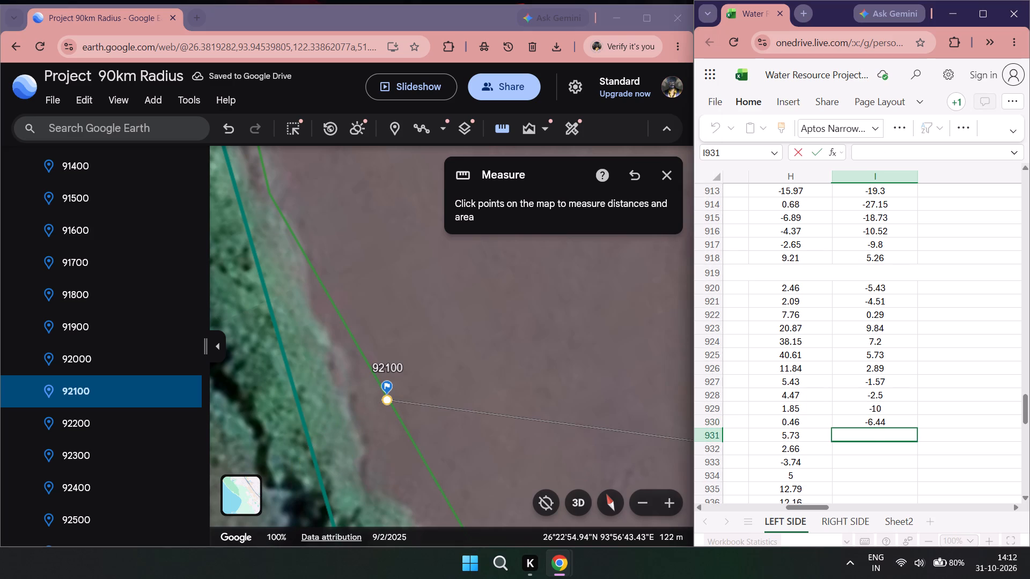
pyautogui.press('-')
pyautogui.write('6.12')
# Go to placemark 92200, measure from it to the teal line with a fresh measurement, and record -8.89 in cell I932.
pyautogui.doubleClick(127, 437)
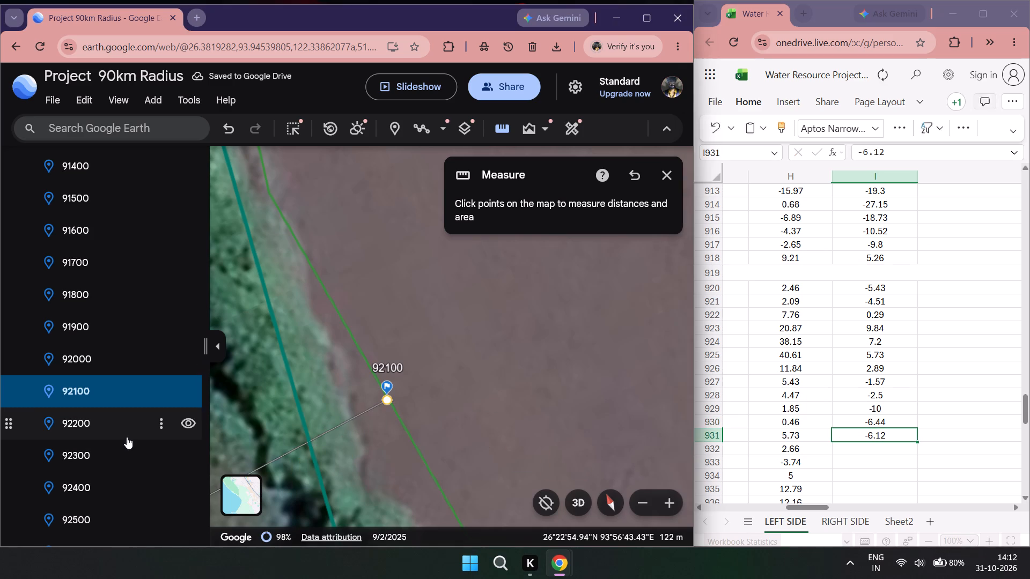
pyautogui.scroll(-1, 368, 422)
pyautogui.moveTo(340, 426); pyautogui.dragTo(446, 370)
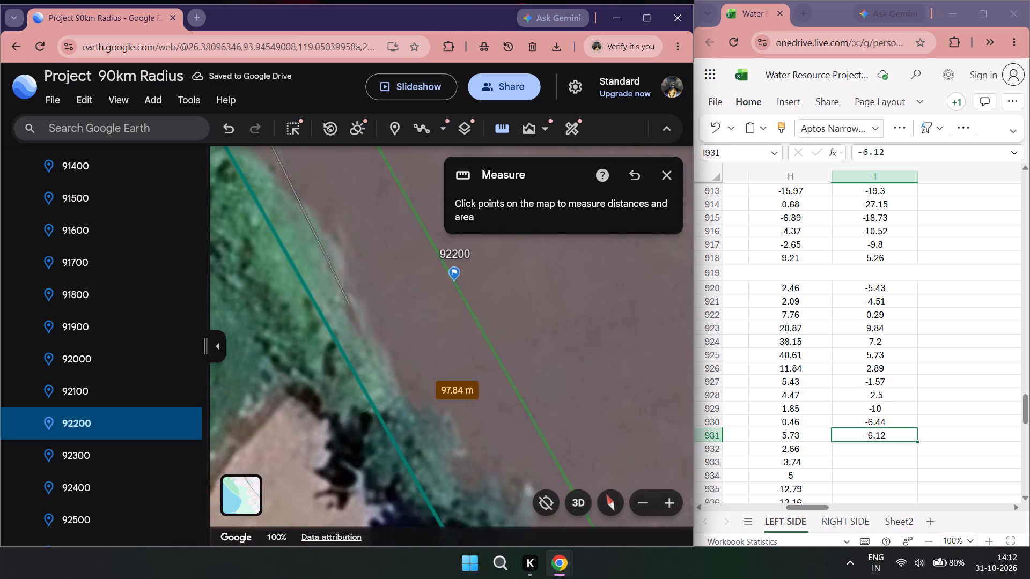
pyautogui.click(496, 143)
pyautogui.doubleClick(496, 135)
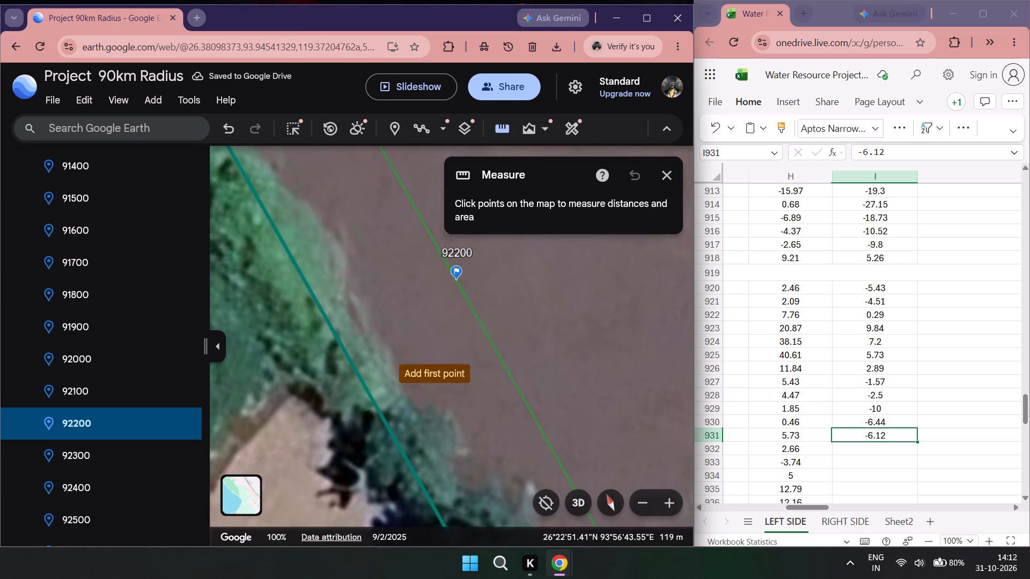
pyautogui.click(457, 283)
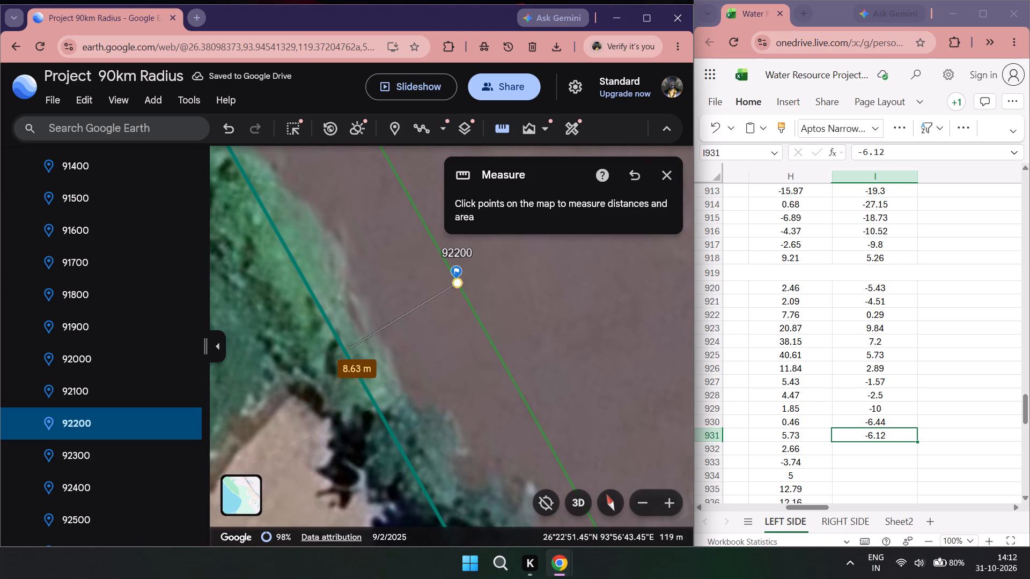
pyautogui.doubleClick(851, 450)
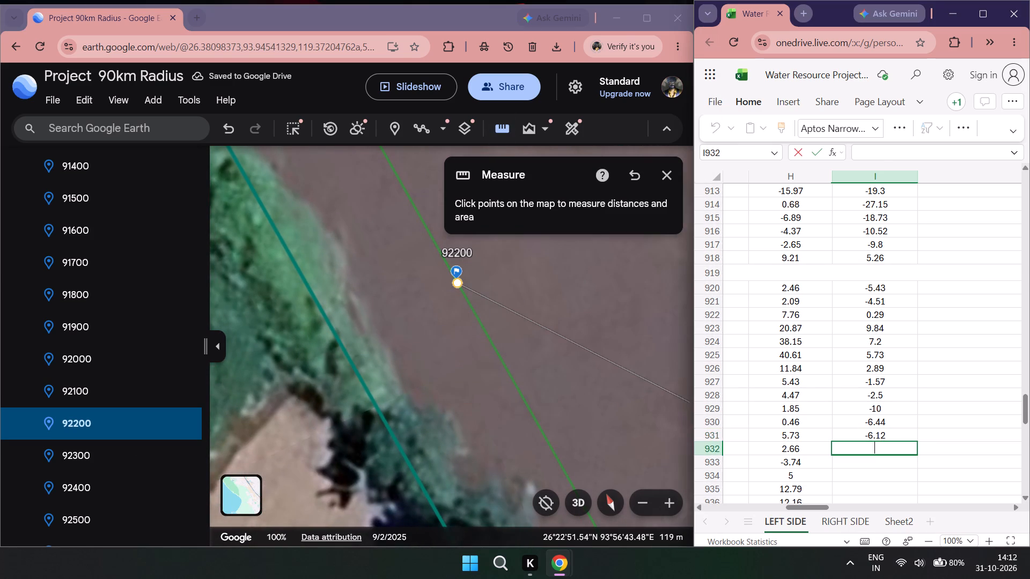
pyautogui.write('-8.89')
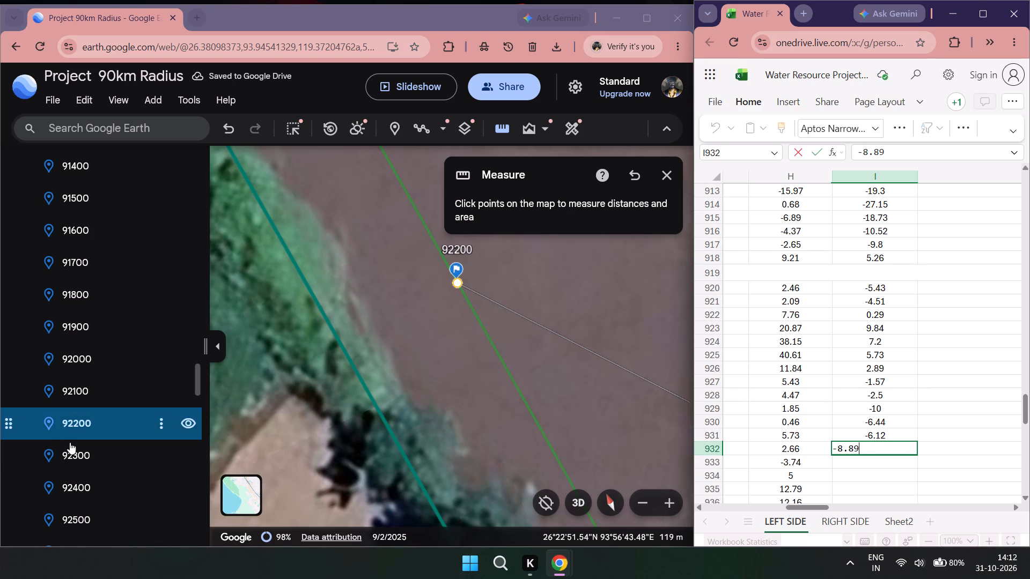
# Go to placemark 92300, measure from it to the teal line with a fresh measurement, and record -13.29 in cell I933.
pyautogui.doubleClick(74, 448)
pyautogui.scroll(-2, 301, 429)
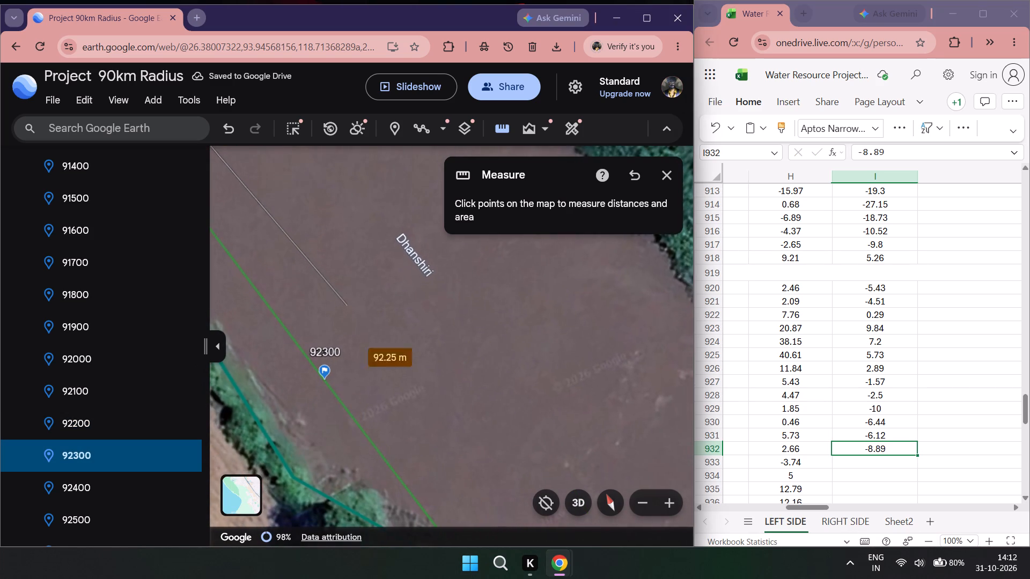
pyautogui.doubleClick(513, 131)
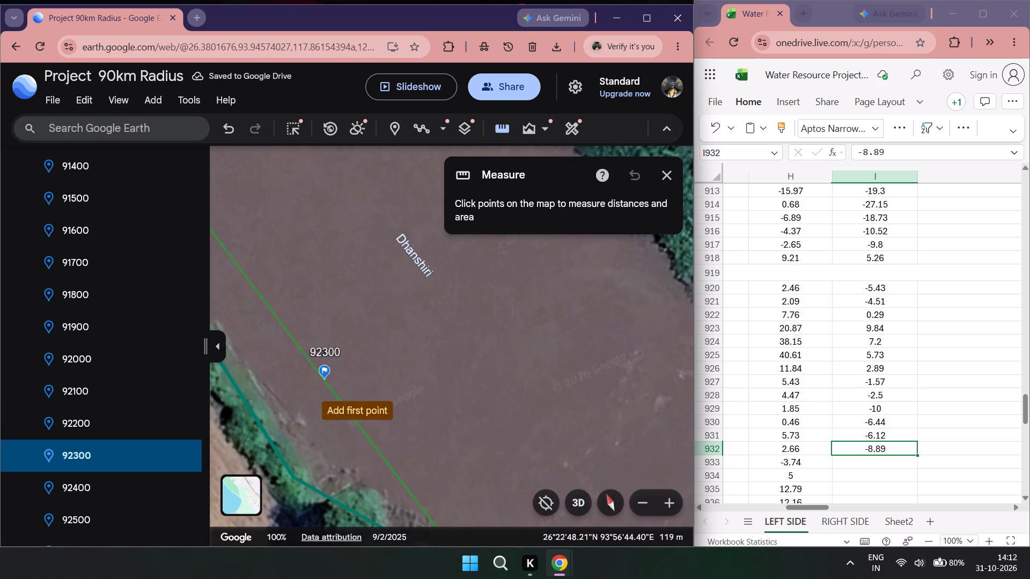
pyautogui.click(326, 381)
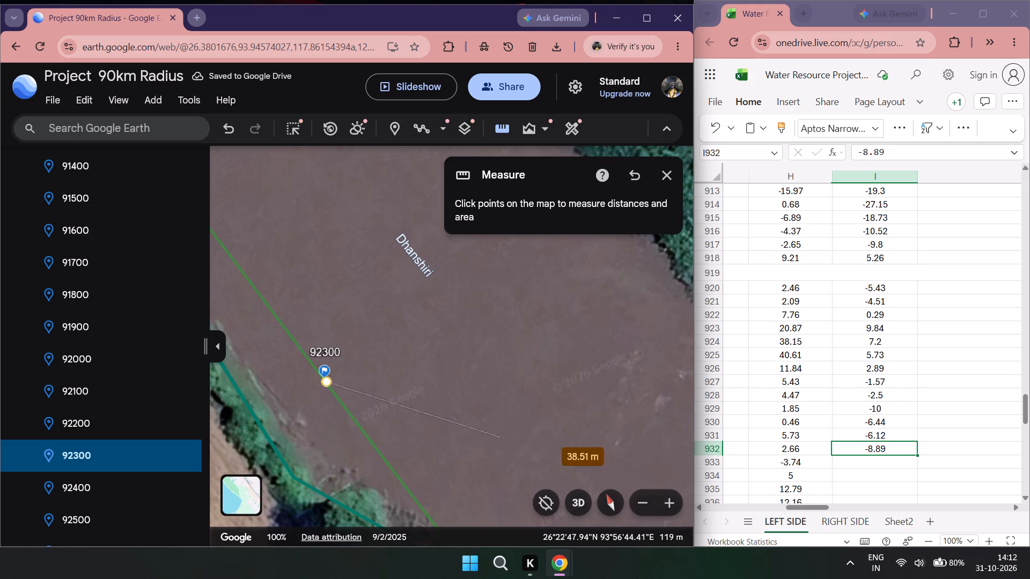
pyautogui.doubleClick(858, 465)
pyautogui.write('-13.')
pyautogui.press('2')
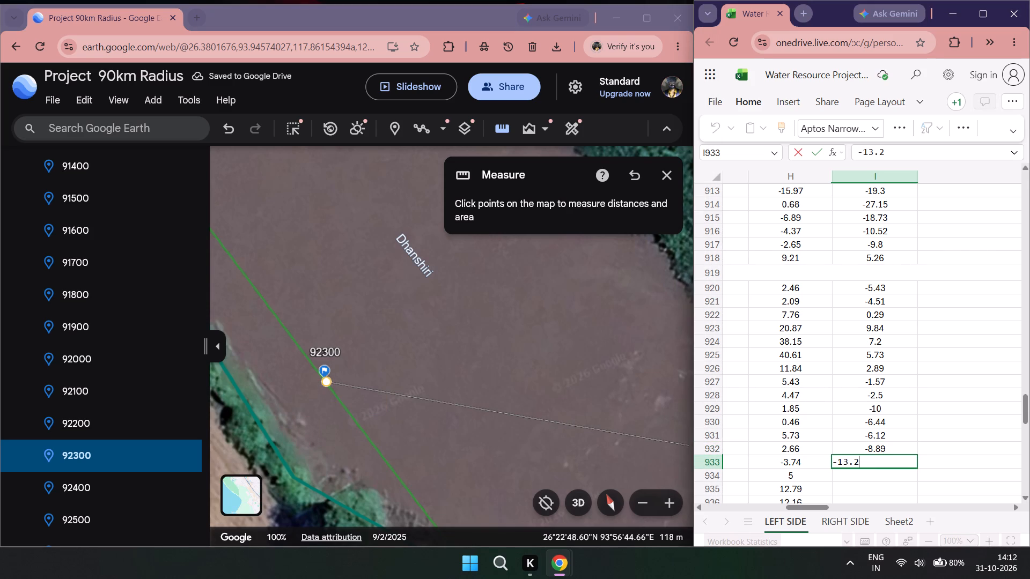
pyautogui.press('9')
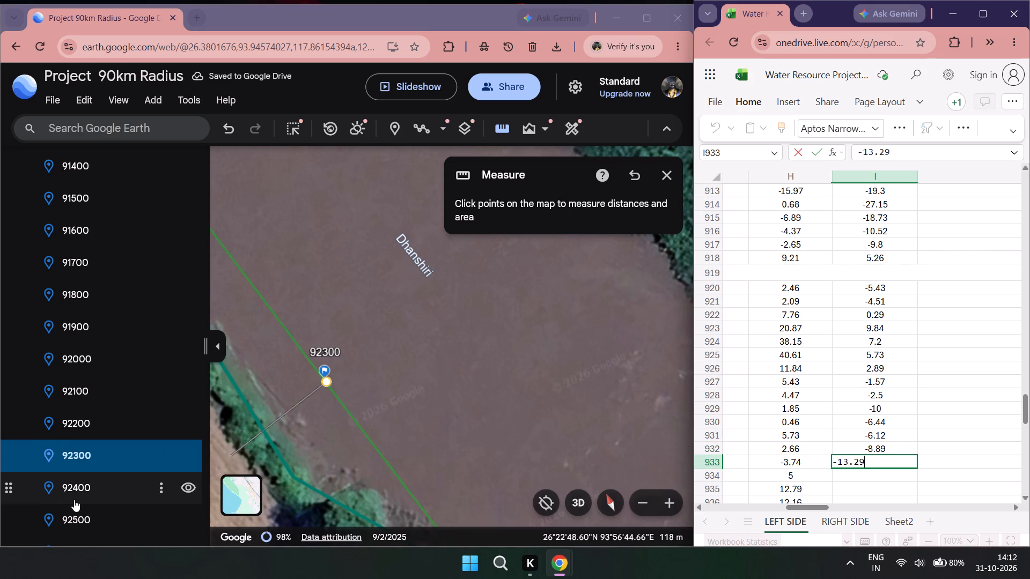
# Go to placemark 92400, measure from it to the teal line with a fresh measurement, and record 19.68 in cell I934.
pyautogui.doubleClick(76, 498)
pyautogui.scroll(-1, 330, 471)
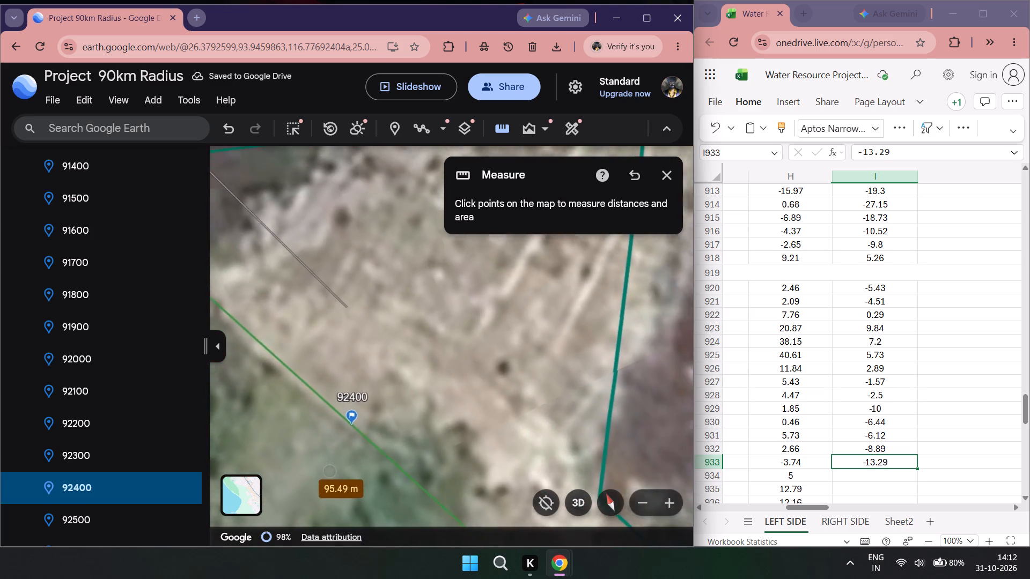
pyautogui.scroll(-3, 326, 467)
pyautogui.doubleClick(505, 133)
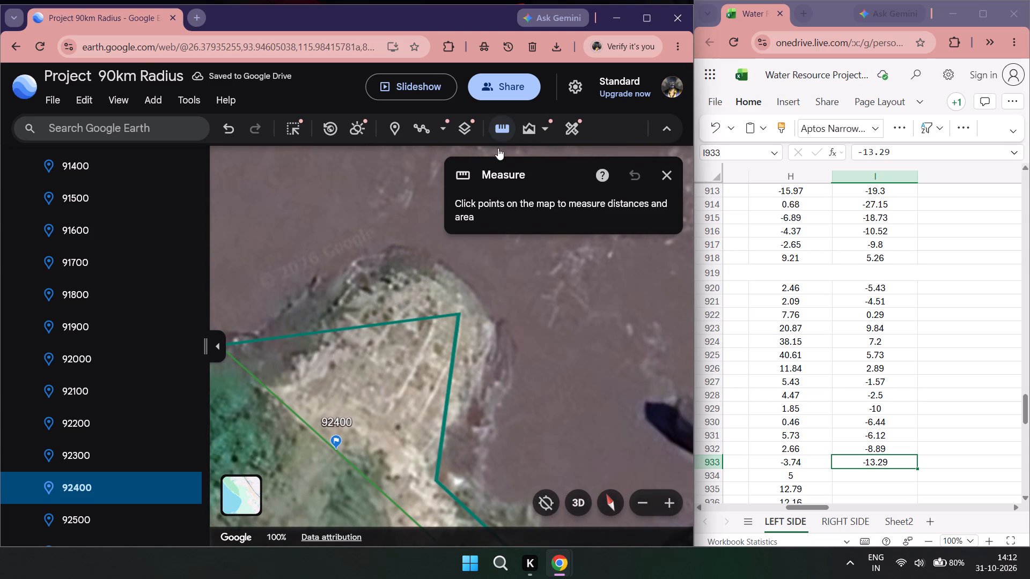
pyautogui.click(338, 450)
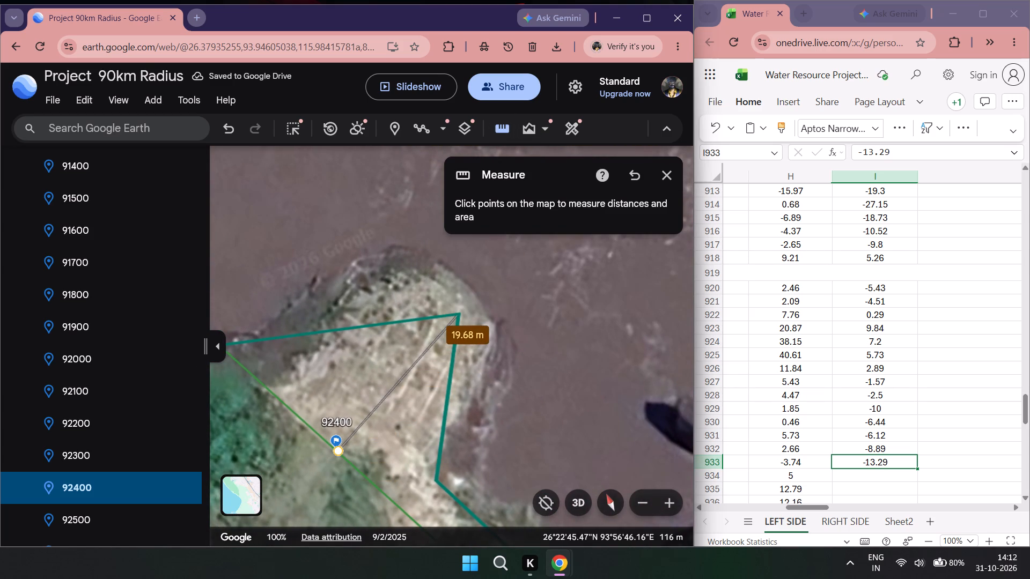
pyautogui.doubleClick(898, 473)
pyautogui.write('19.68')
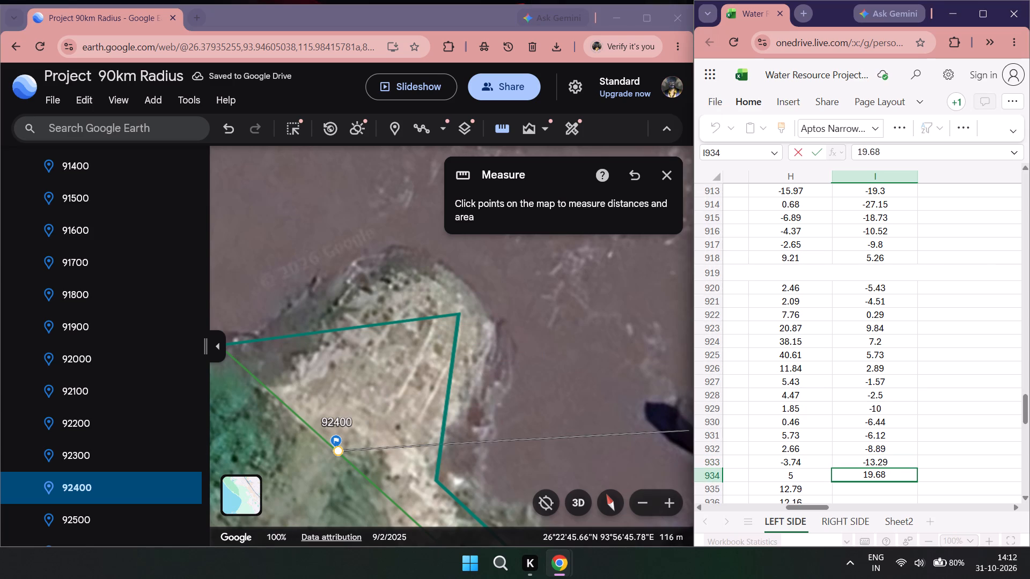
# Go to placemark 92500, measure from it to the teal line with a fresh measurement, and record 44.57 in cell I935.
pyautogui.scroll(-5, 77, 452)
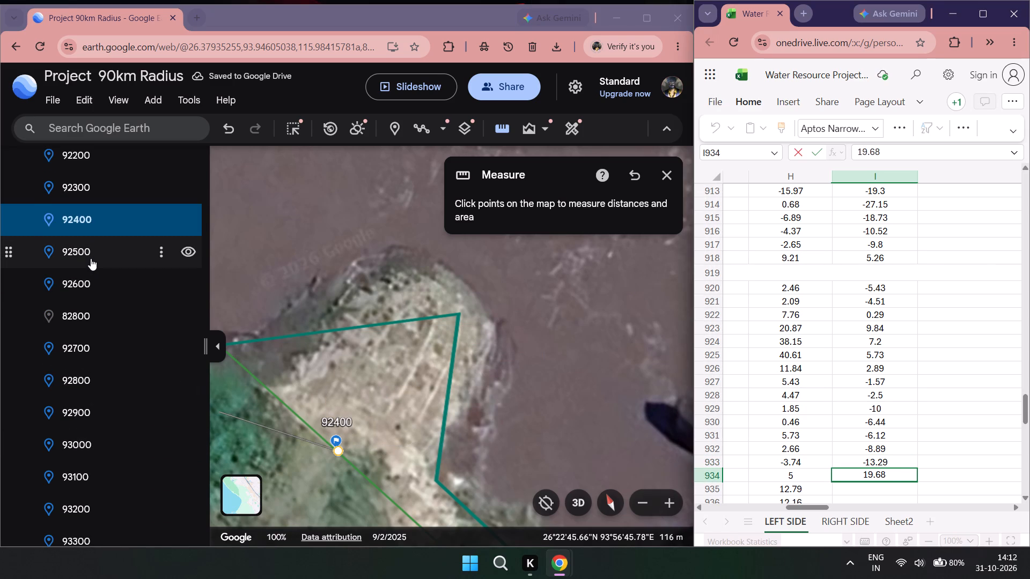
pyautogui.doubleClick(91, 258)
pyautogui.scroll(-4, 310, 357)
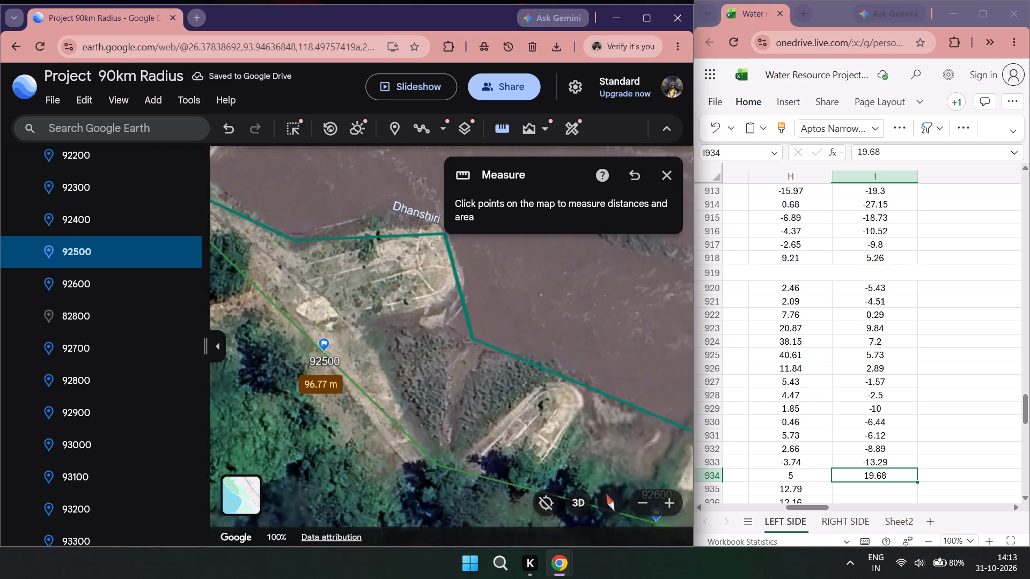
pyautogui.doubleClick(494, 129)
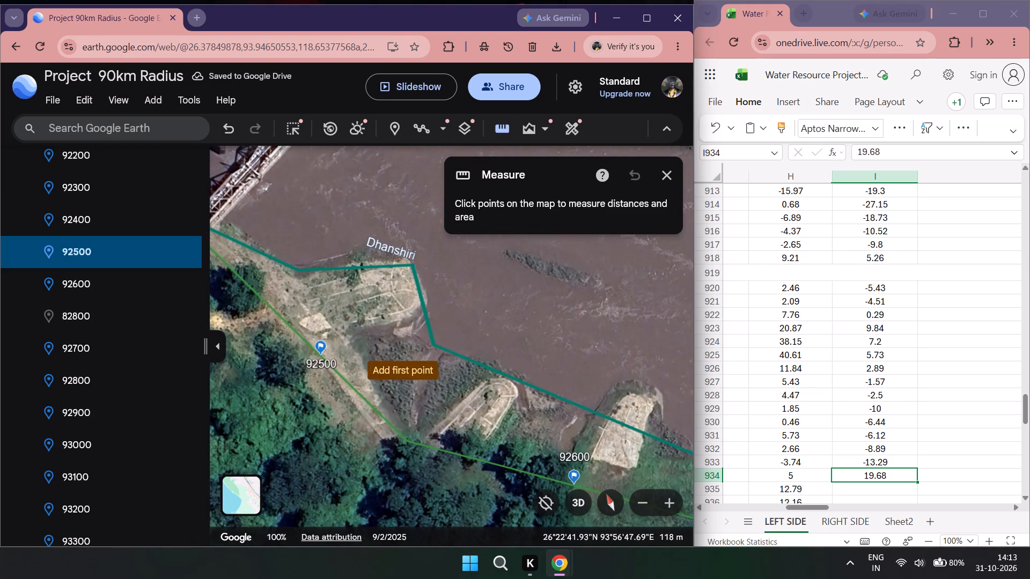
pyautogui.click(321, 357)
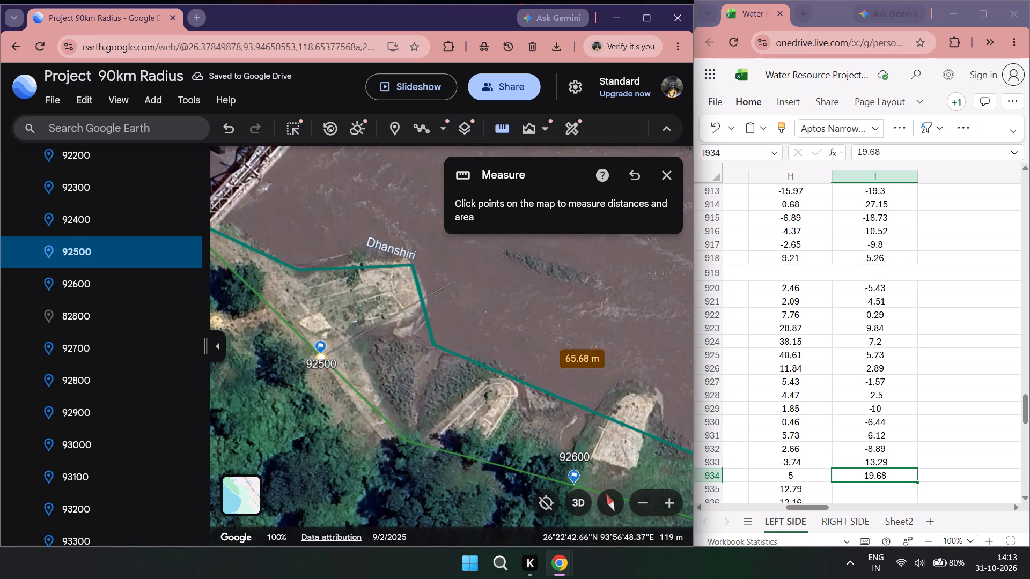
pyautogui.doubleClick(895, 494)
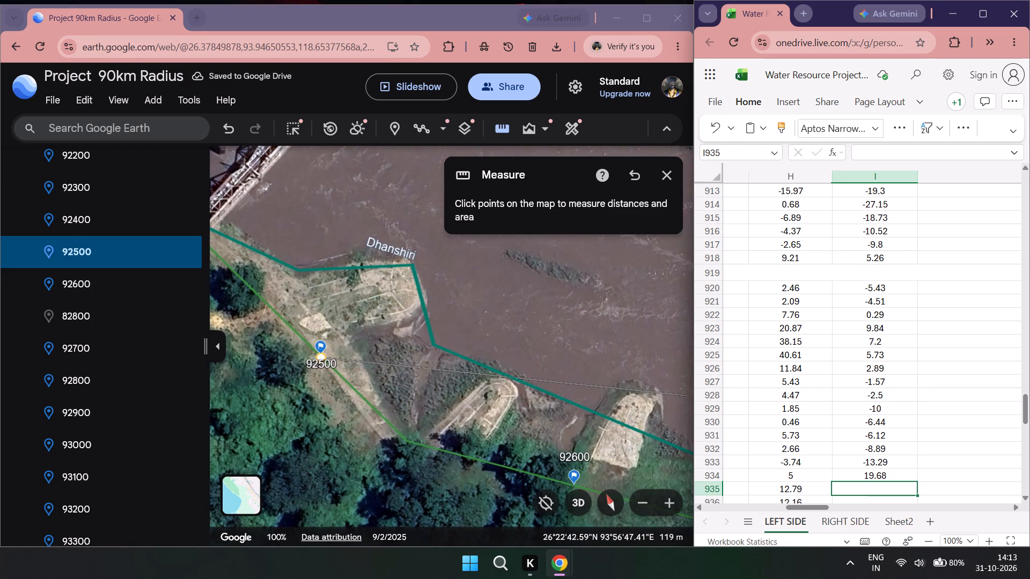
pyautogui.write('44.57')
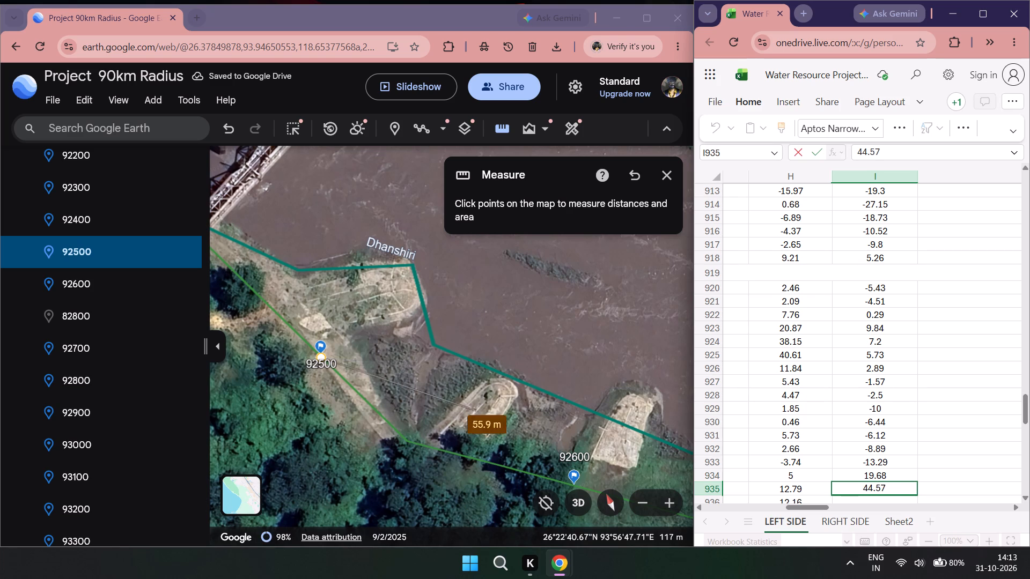
# Go to placemark 92600, measure from it to the teal line with a fresh measurement, and record 26.67 in cell I936.
pyautogui.scroll(-5, 828, 365)
pyautogui.scroll(1, 808, 358)
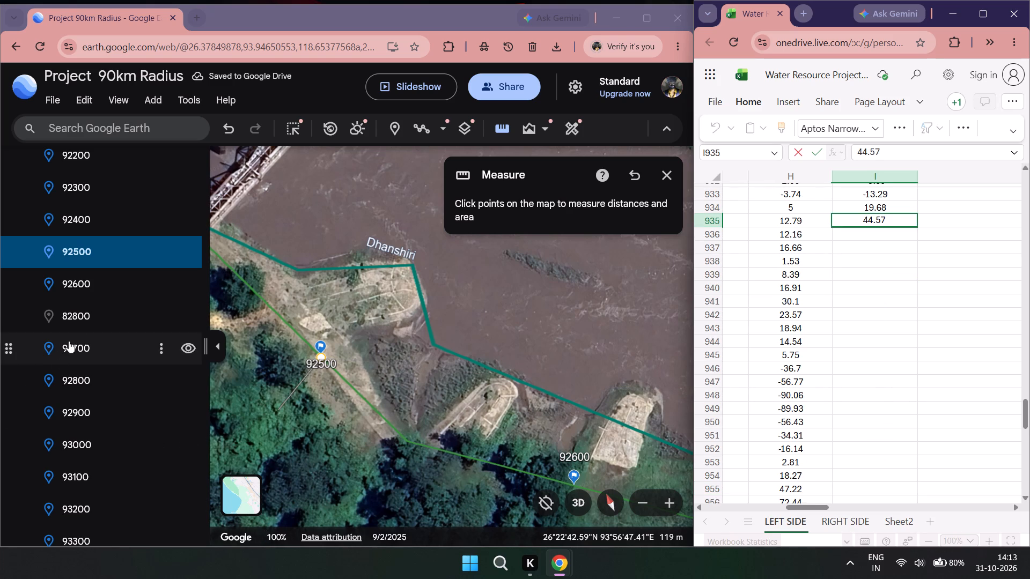
pyautogui.doubleClick(80, 281)
pyautogui.scroll(-1, 382, 412)
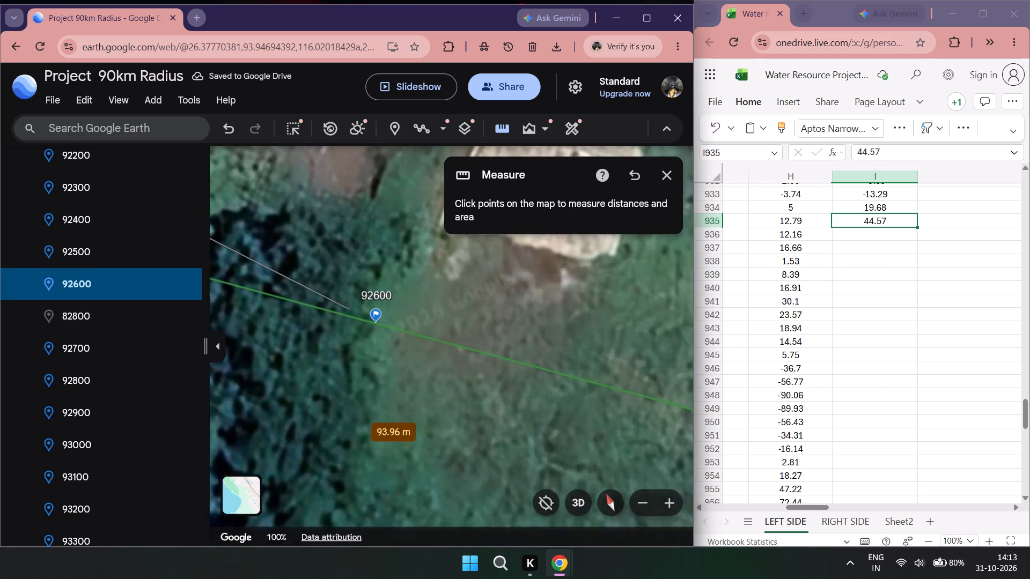
pyautogui.moveTo(392, 371); pyautogui.dragTo(375, 470)
pyautogui.scroll(-1, 383, 440)
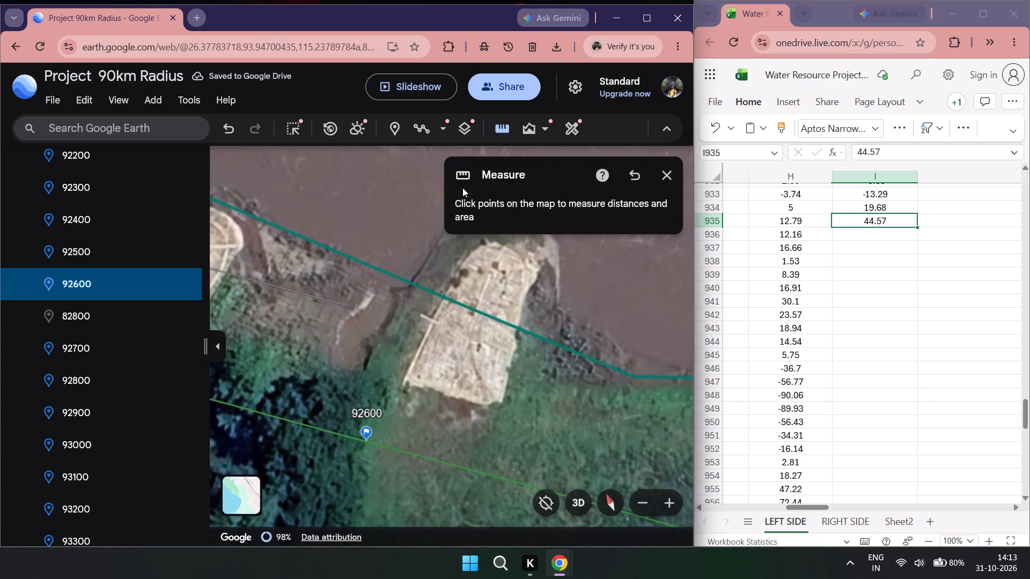
pyautogui.doubleClick(503, 127)
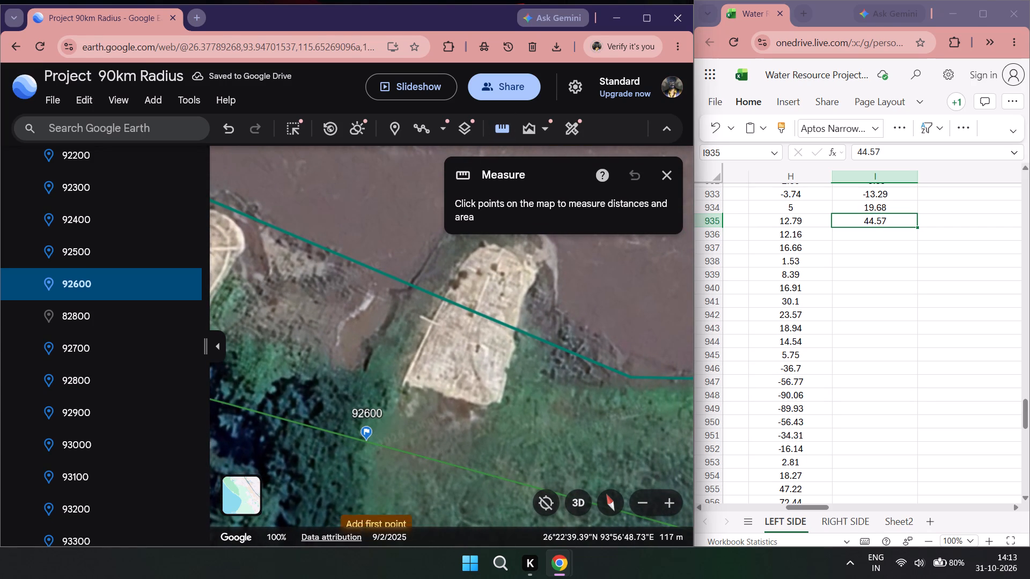
pyautogui.click(369, 444)
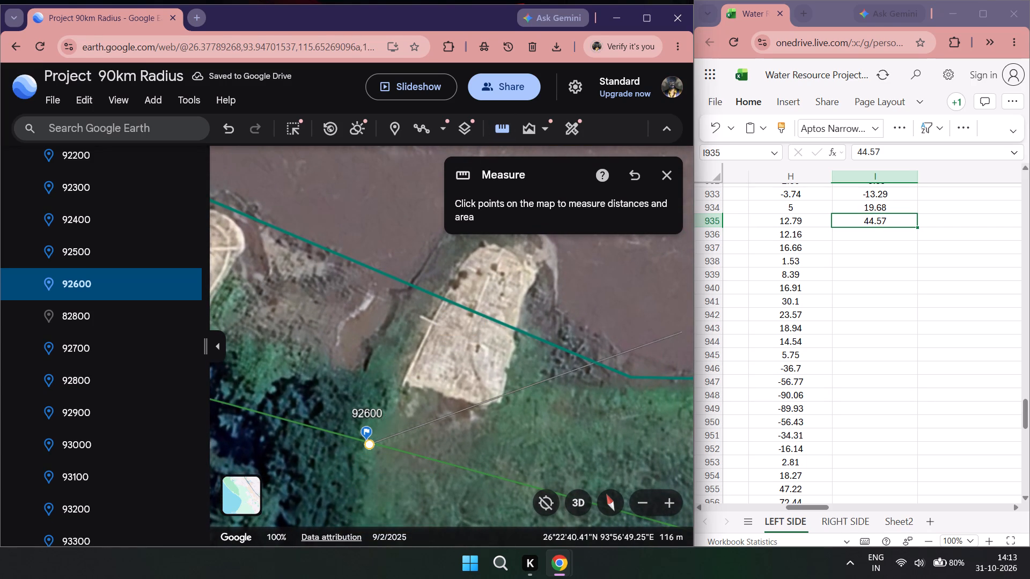
pyautogui.doubleClick(871, 237)
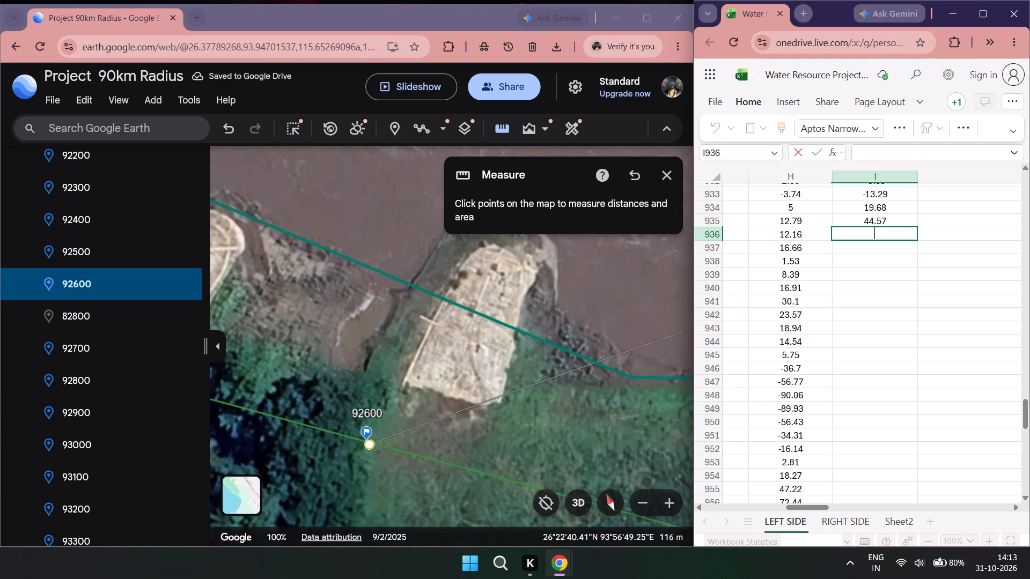
pyautogui.write('267')
pyautogui.press('BackSpace')
pyautogui.press('.')
pyautogui.write('67')
# Go to placemark 92700, measure from it to the teal line with a fresh measurement, and record 14.78 in cell I937.
pyautogui.doubleClick(85, 338)
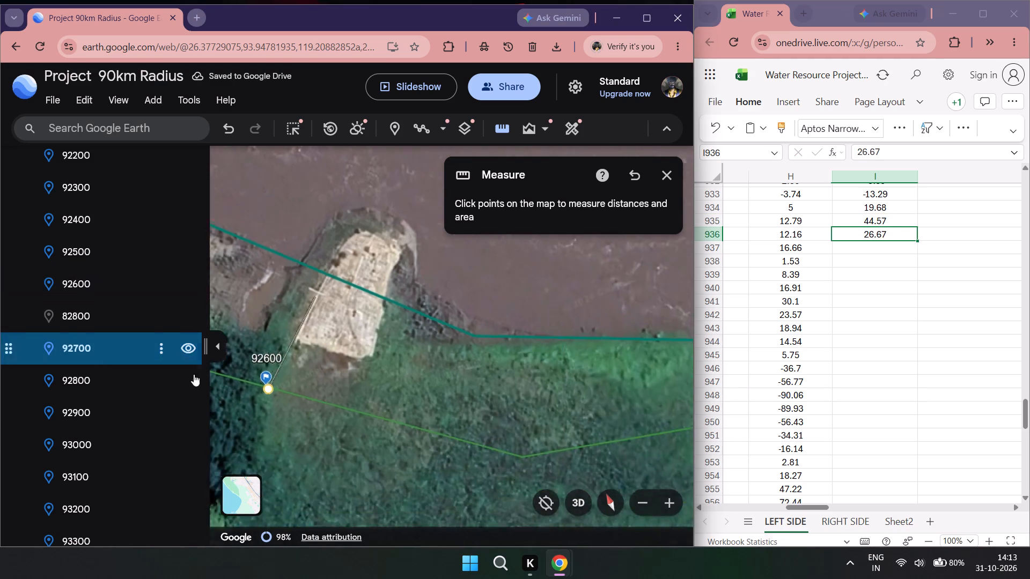
pyautogui.scroll(-1, 429, 402)
pyautogui.doubleClick(497, 130)
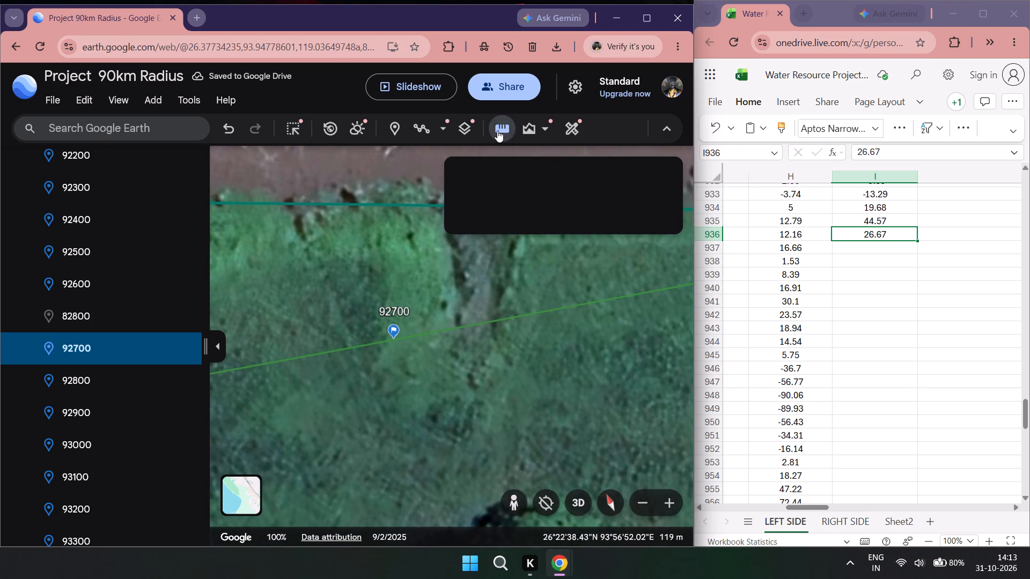
pyautogui.click(394, 342)
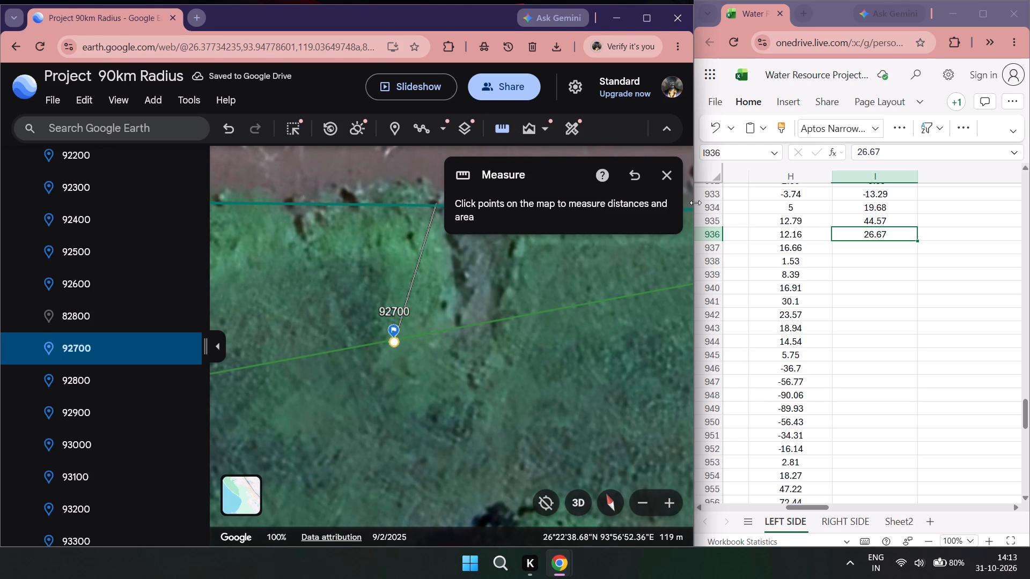
pyautogui.doubleClick(889, 249)
pyautogui.write('145')
pyautogui.press('BackSpace')
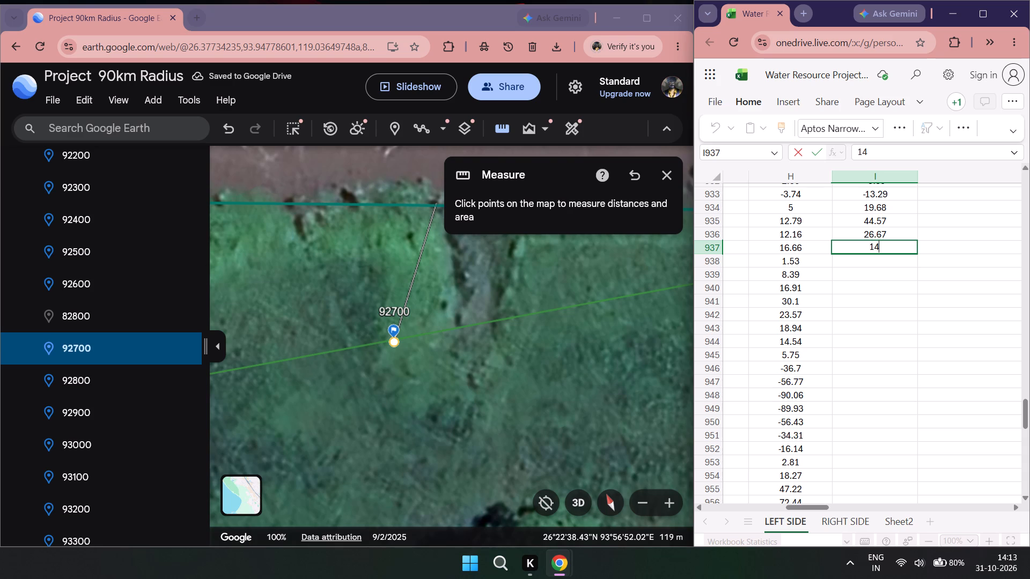
pyautogui.write('.78')
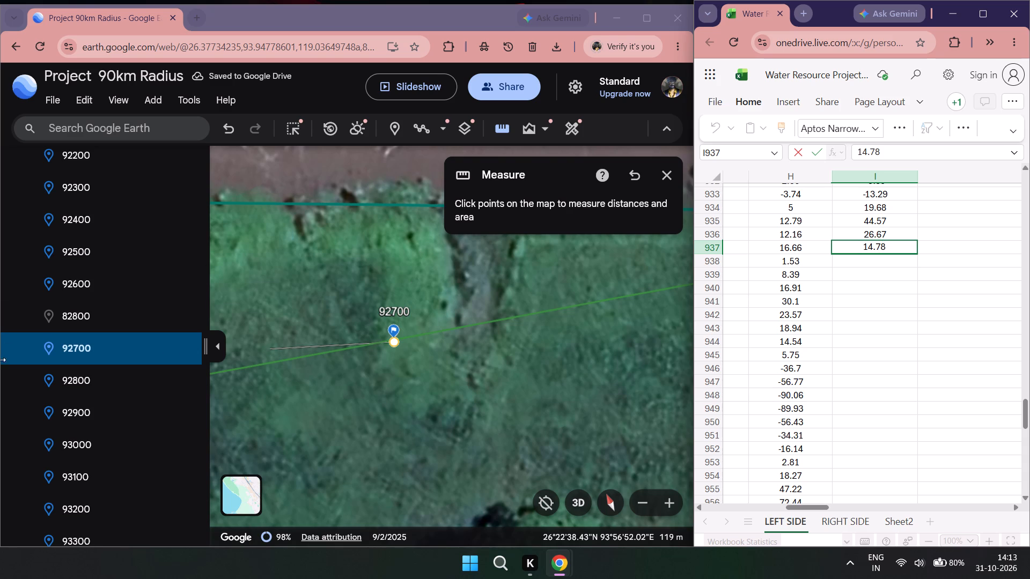
# Go to placemark 92800, measure from it to the teal line with a fresh measurement, and record -2.67 in cell I938.
pyautogui.doubleClick(71, 381)
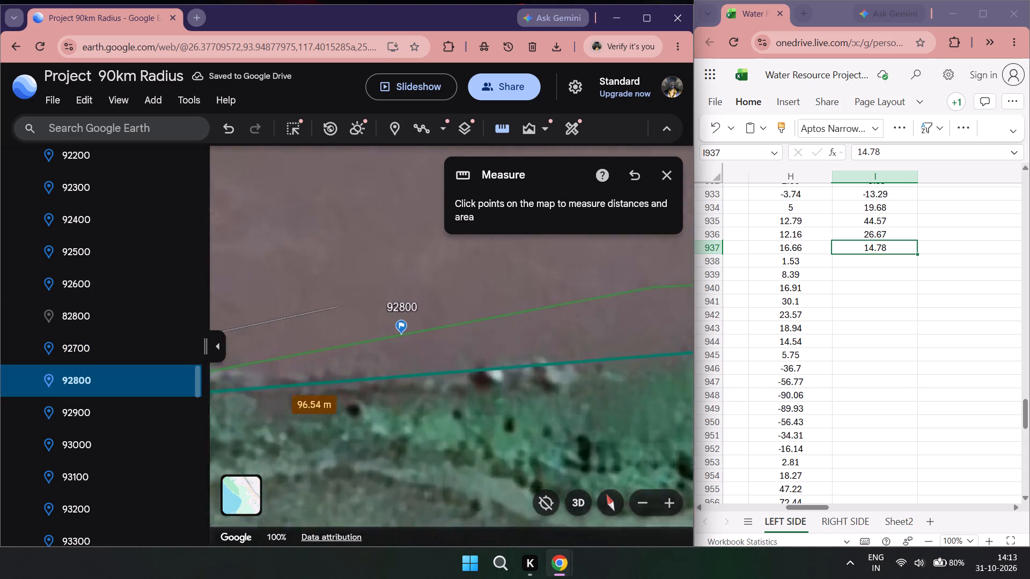
pyautogui.scroll(-1, 428, 287)
pyautogui.doubleClick(492, 130)
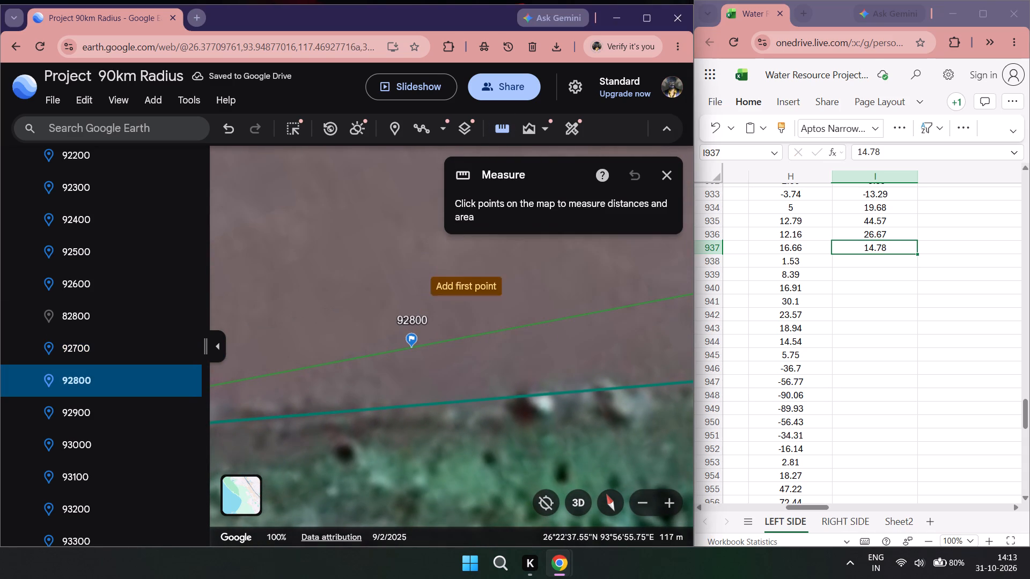
pyautogui.click(410, 347)
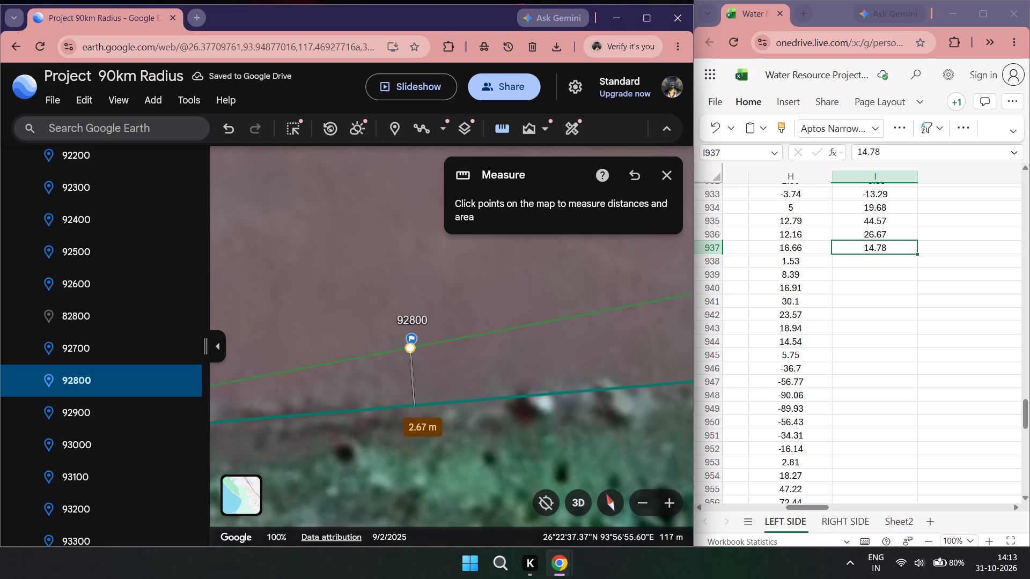
pyautogui.doubleClick(846, 258)
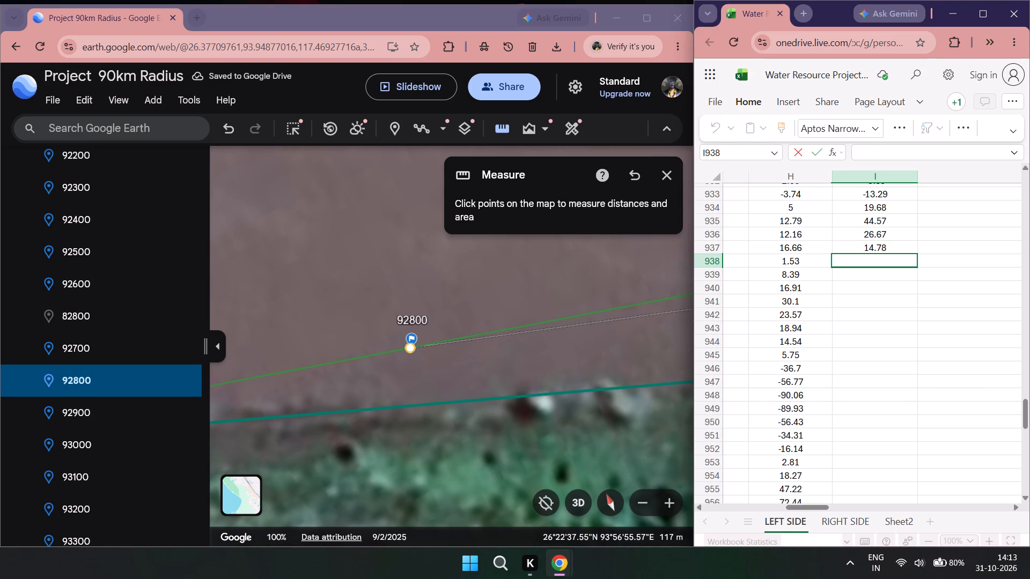
pyautogui.write('-2')
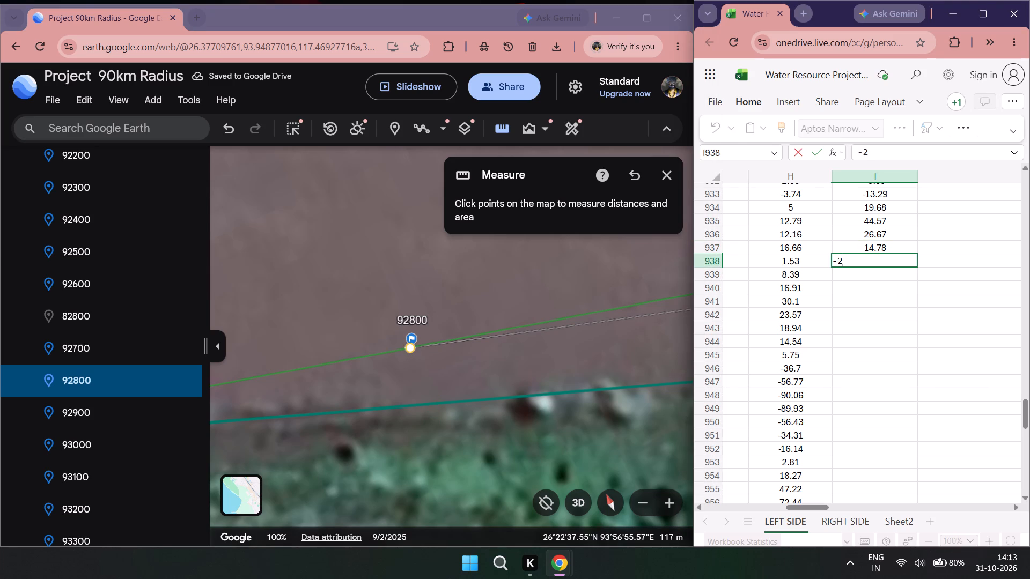
pyautogui.press('.')
pyautogui.write('67')
# Go to placemark 92900, measure from it to the teal line with a fresh measurement, and record 2.17 in cell I939.
pyautogui.doubleClick(100, 415)
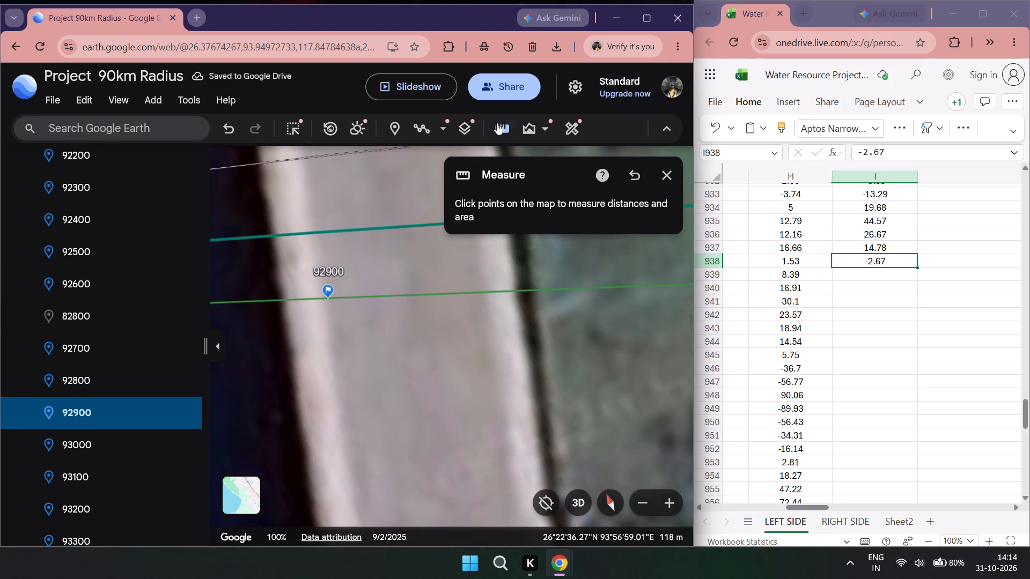
pyautogui.doubleClick(497, 123)
pyautogui.click(332, 298)
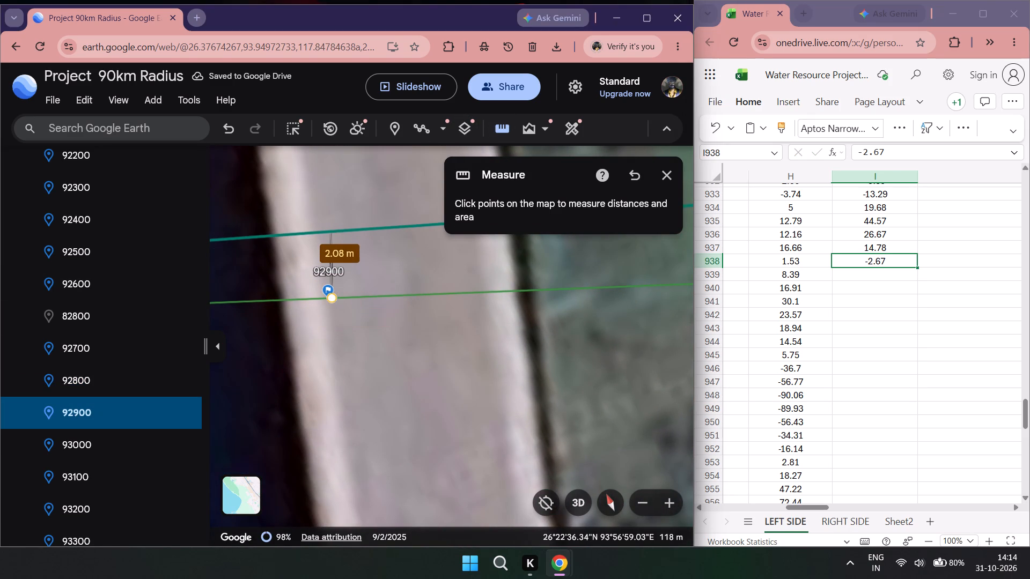
pyautogui.doubleClick(874, 272)
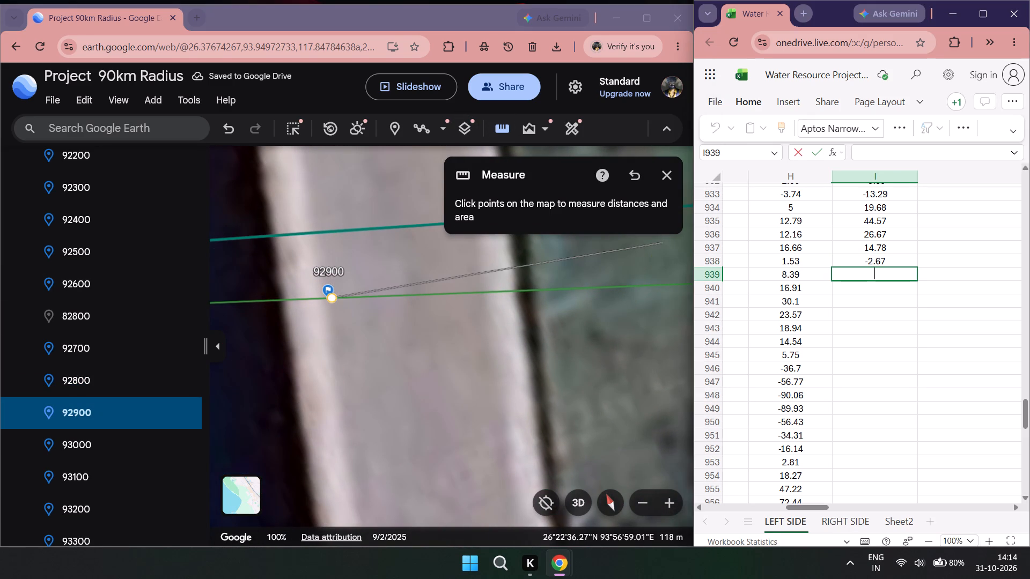
pyautogui.write('2.')
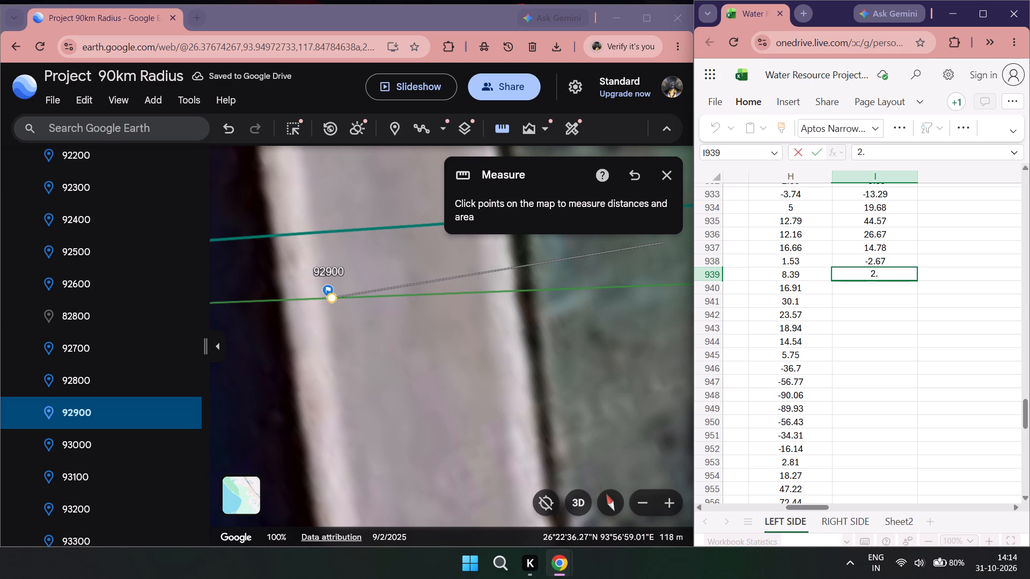
pyautogui.write('17')
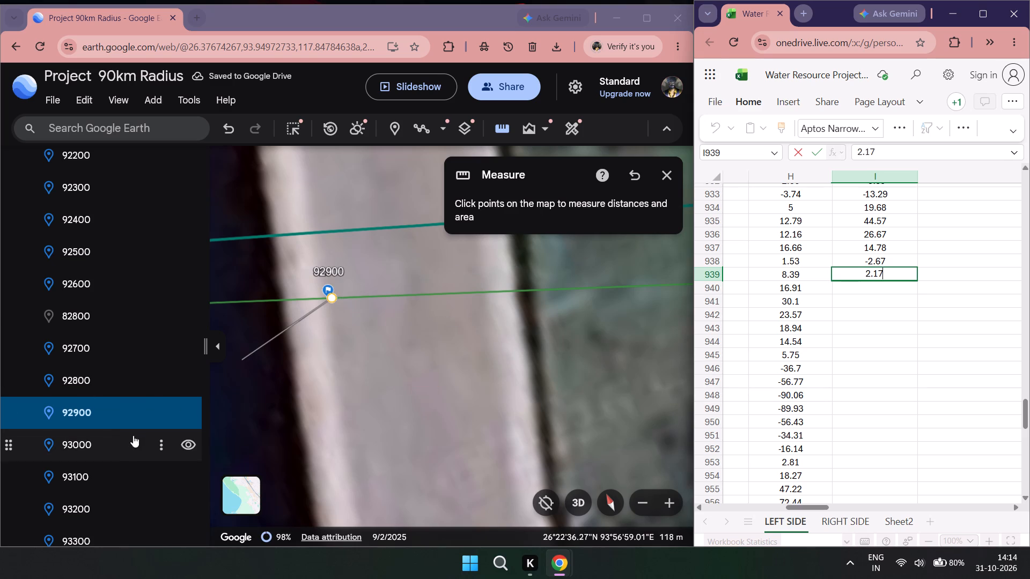
# Go to placemark 93000, measure from it to the teal line with a fresh measurement, and record 11.01 in cell I940.
pyautogui.doubleClick(126, 439)
pyautogui.scroll(-2, 314, 338)
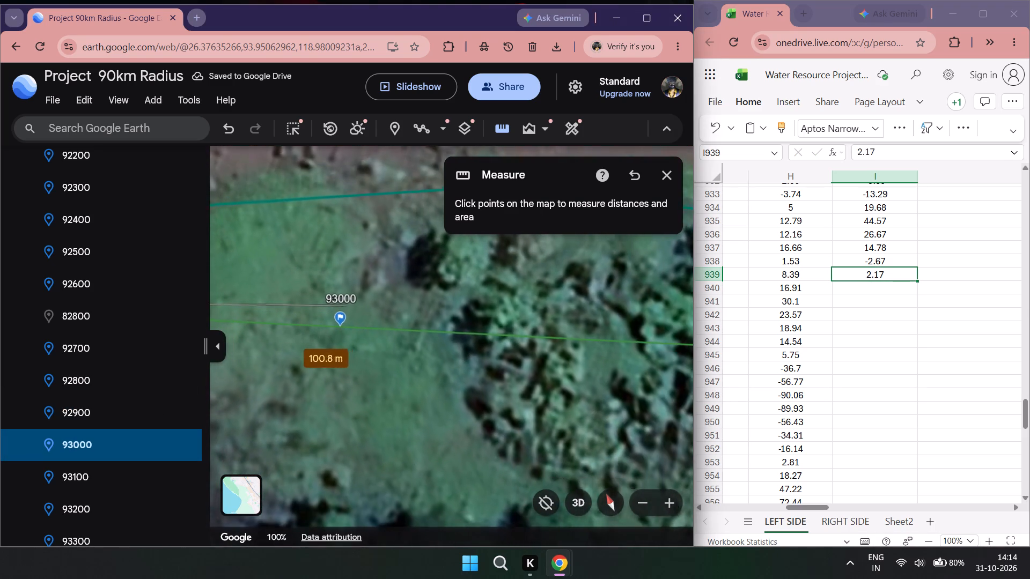
pyautogui.doubleClick(484, 125)
pyautogui.doubleClick(495, 128)
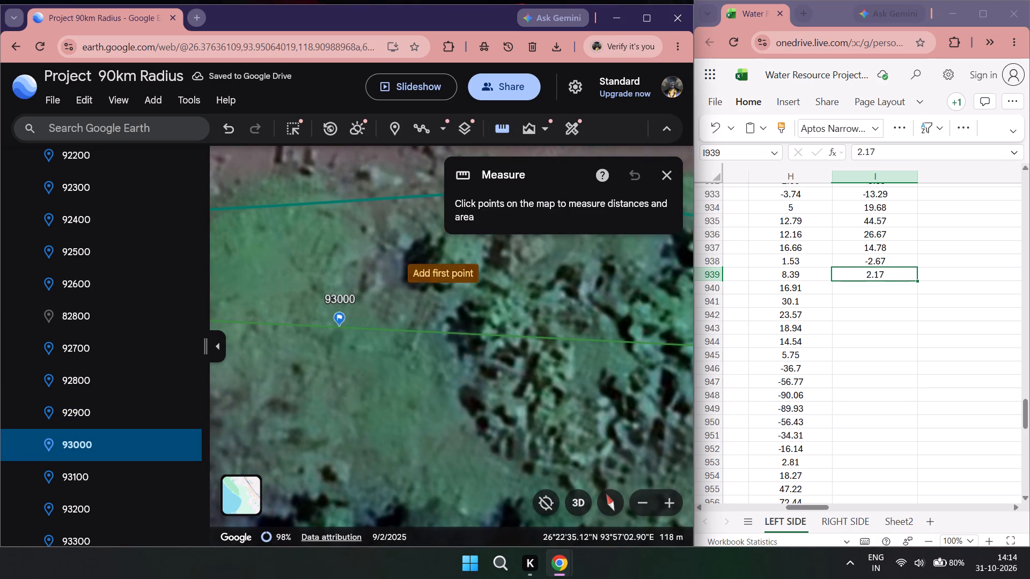
pyautogui.click(337, 324)
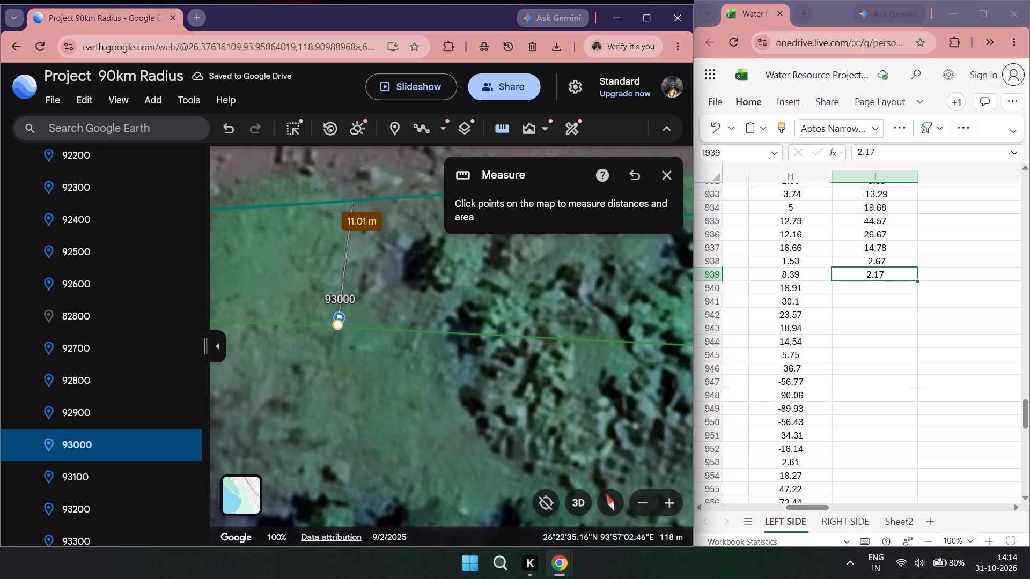
pyautogui.doubleClick(871, 284)
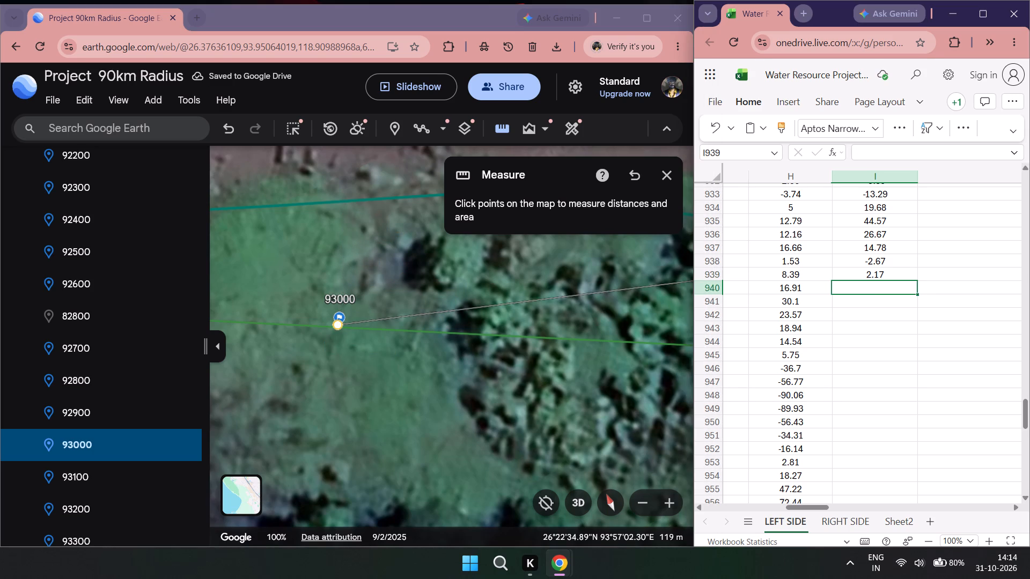
pyautogui.write('11')
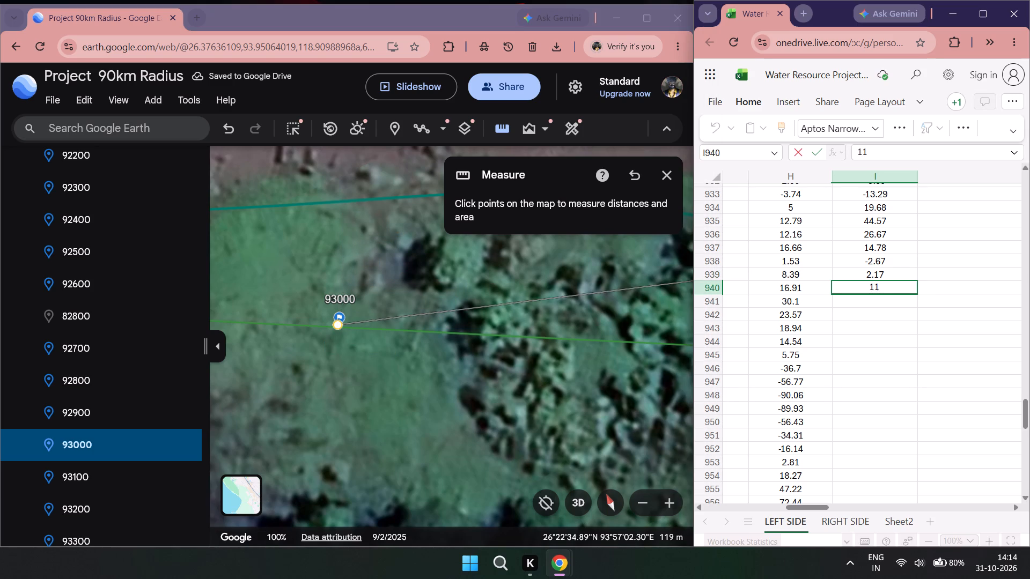
pyautogui.write('.01')
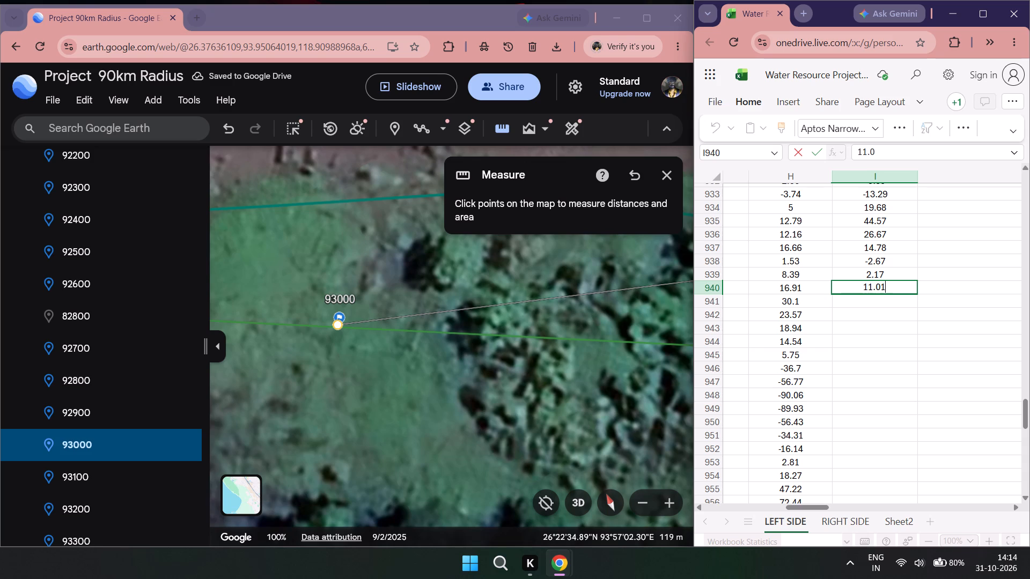
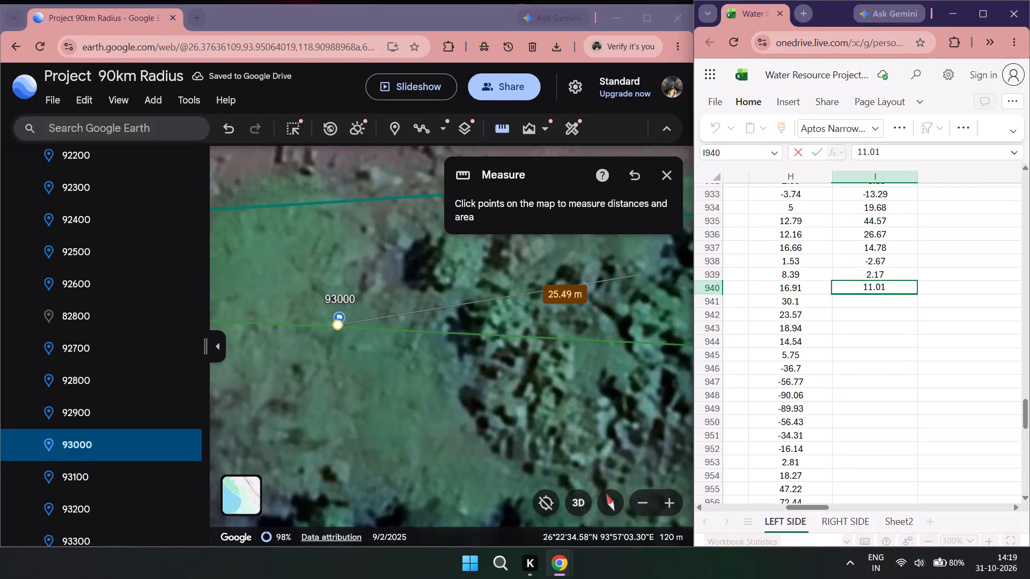
# Go to placemark 93100, measure from it to the teal line with a fresh measurement, and record 7.92 in cell I941.
pyautogui.doubleClick(75, 475)
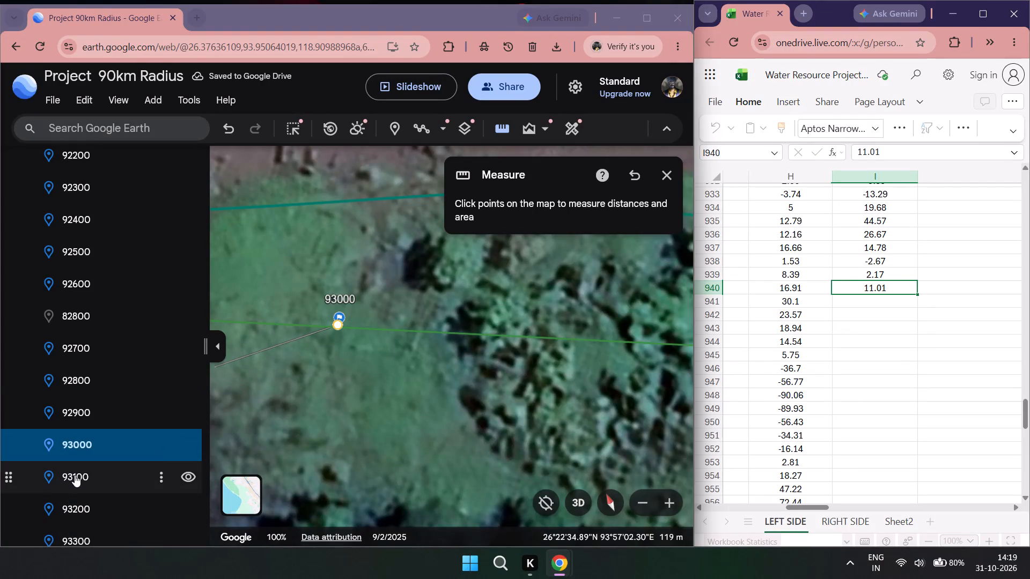
pyautogui.scroll(-2, 432, 349)
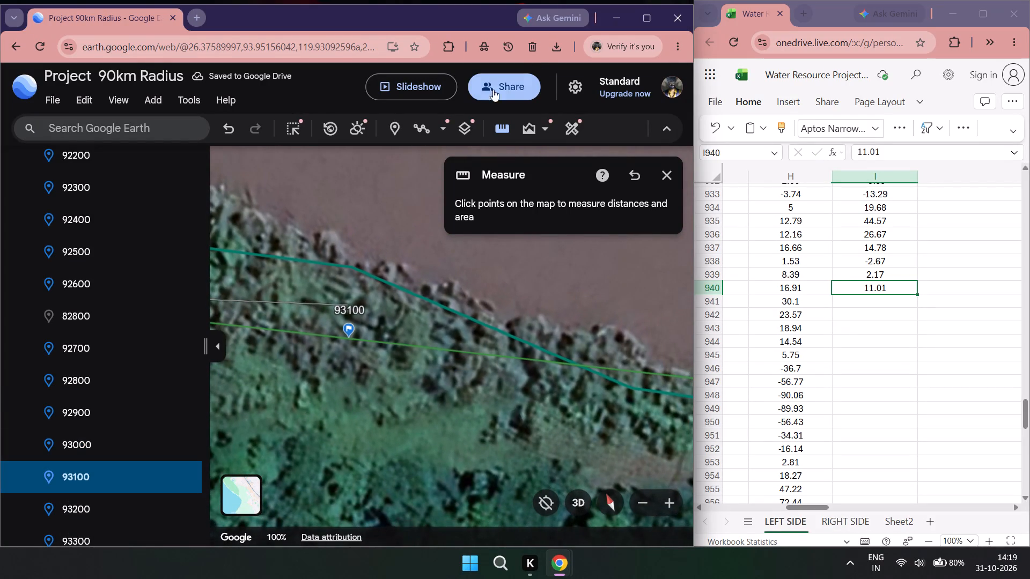
pyautogui.doubleClick(504, 135)
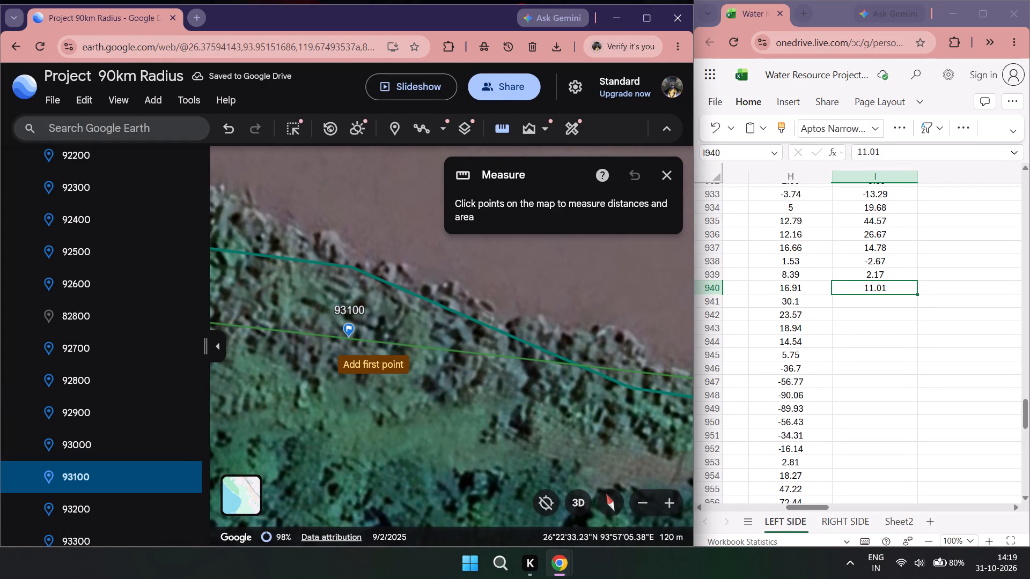
pyautogui.click(351, 338)
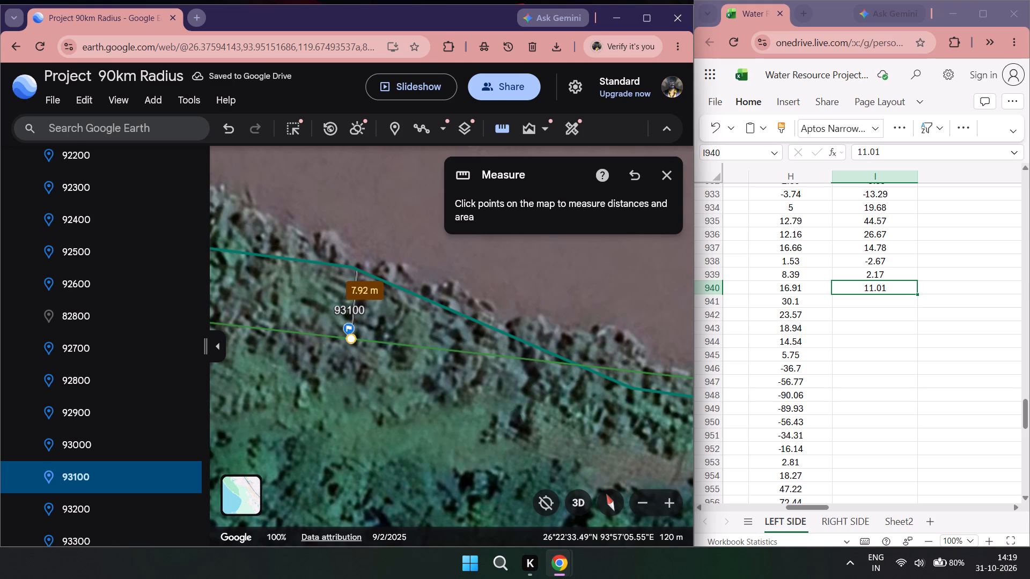
pyautogui.click(888, 307)
pyautogui.doubleClick(884, 305)
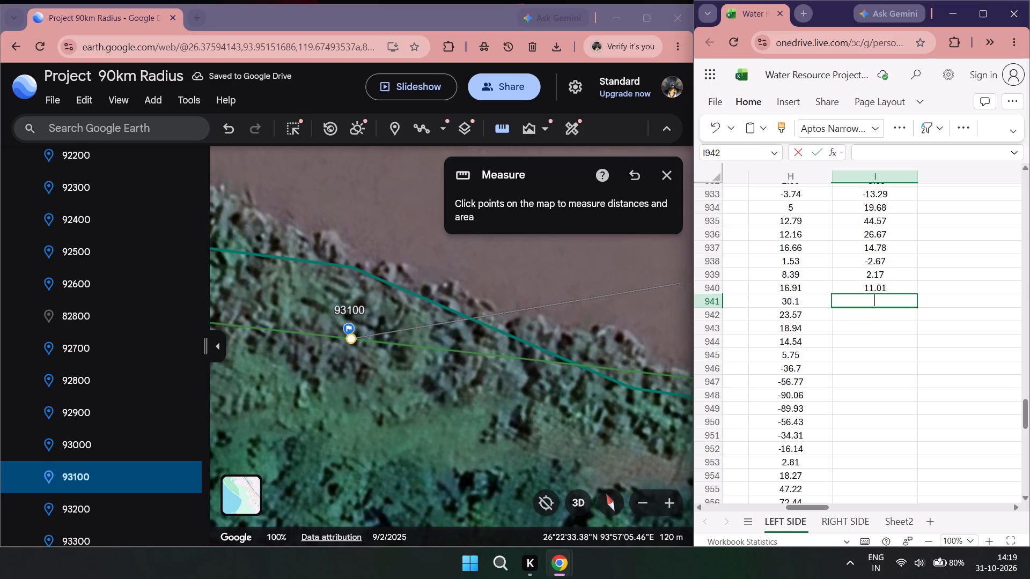
pyautogui.write('7.')
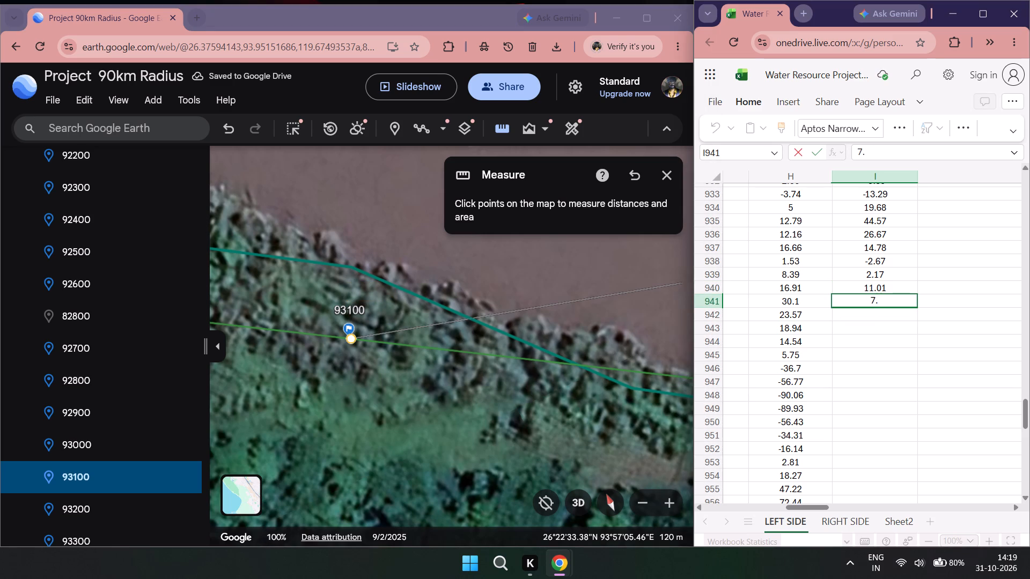
pyautogui.write('92')
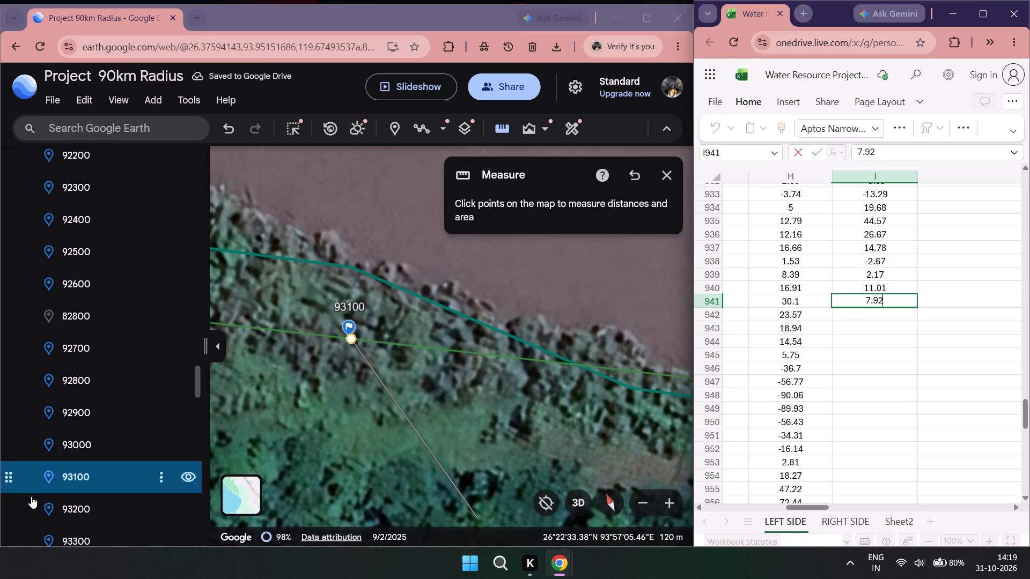
# Go to placemark 93200, measure from it to the teal line with a fresh measurement, and record -0.61 in cell I942.
pyautogui.doubleClick(63, 508)
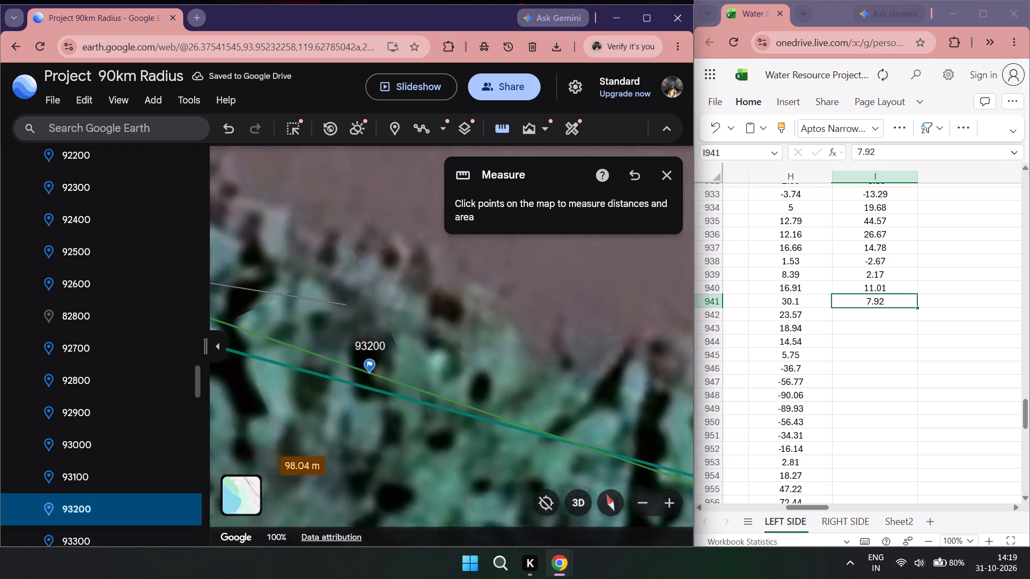
pyautogui.click(506, 121)
pyautogui.click(501, 123)
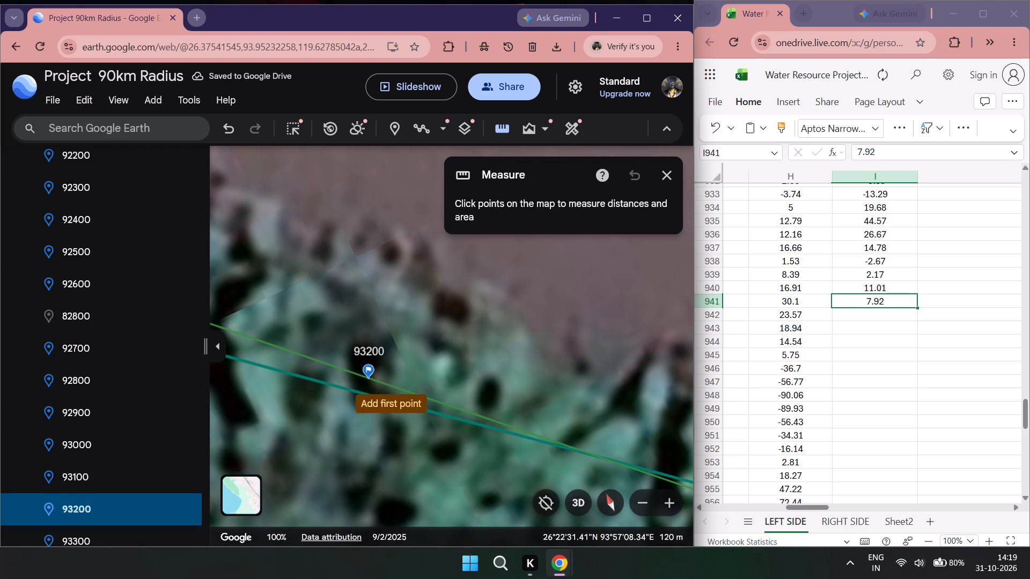
pyautogui.click(370, 380)
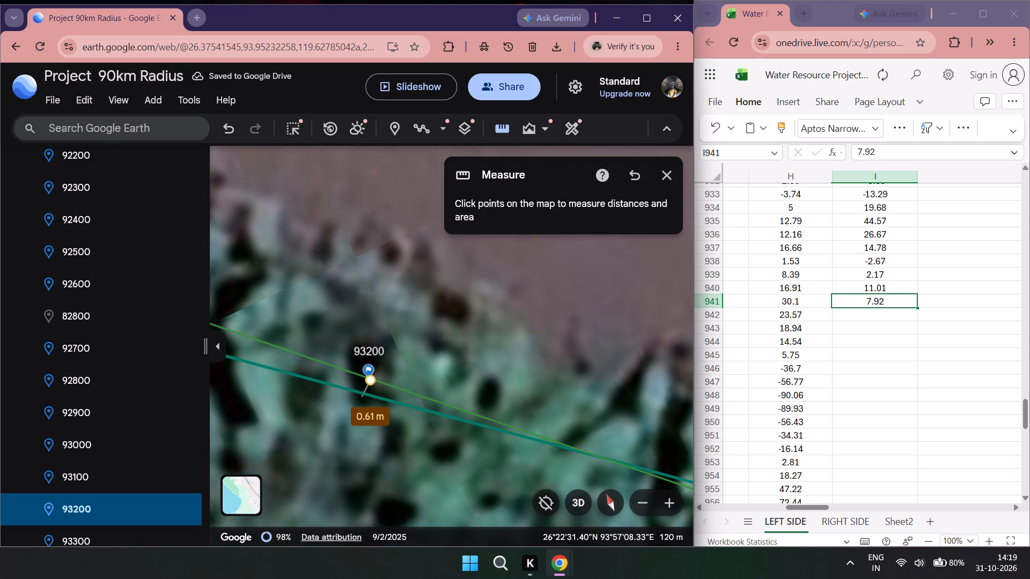
pyautogui.doubleClick(880, 316)
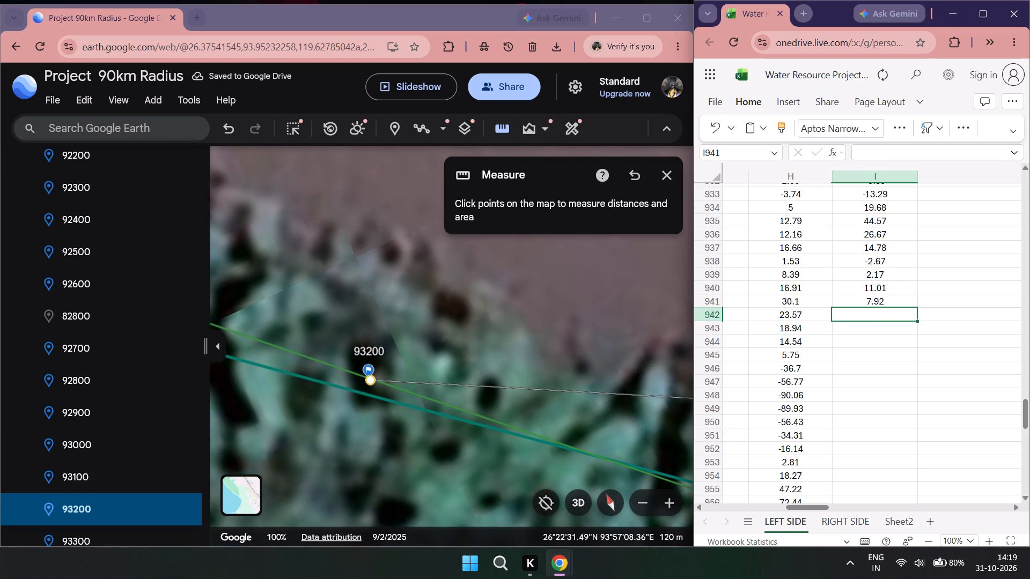
pyautogui.press('0')
pyautogui.press('BackSpace')
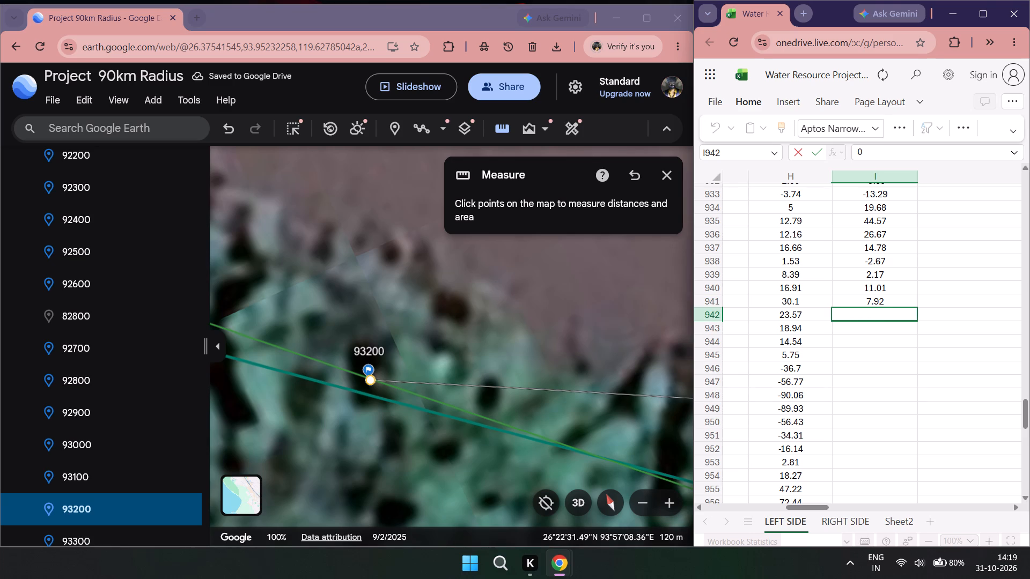
pyautogui.write('-0.')
pyautogui.write('61')
# Go to placemark 93300, measure from it to the teal line with a fresh measurement, and record 4.31 in cell I943.
pyautogui.scroll(-4, 138, 452)
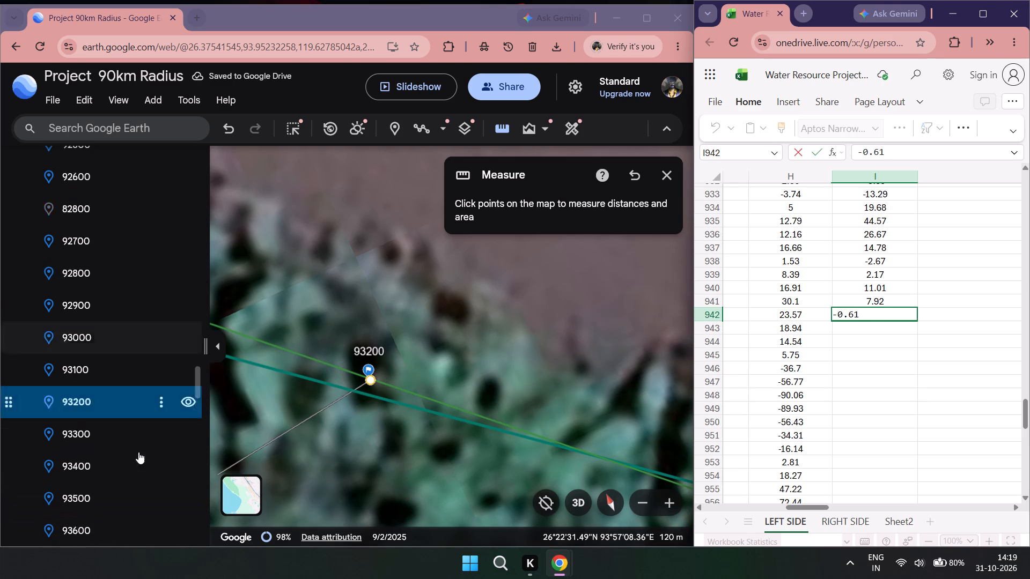
pyautogui.doubleClick(89, 331)
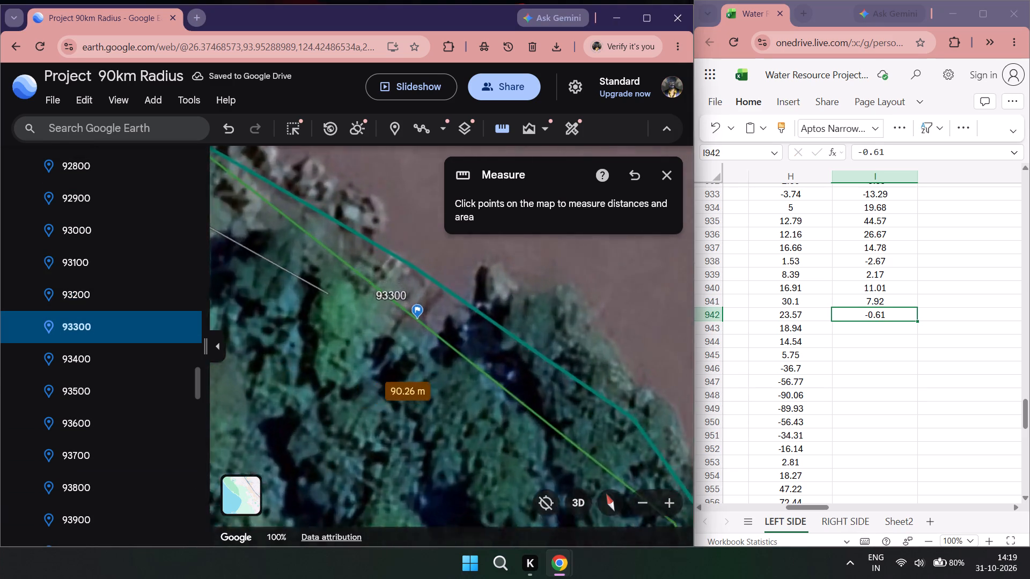
pyautogui.moveTo(435, 325); pyautogui.dragTo(407, 378)
pyautogui.doubleClick(502, 137)
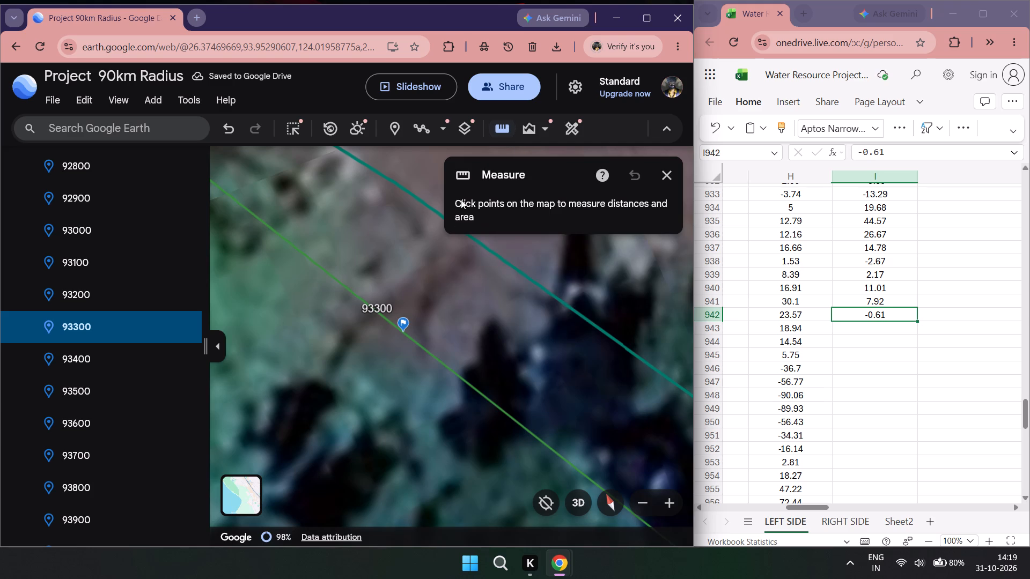
pyautogui.click(404, 333)
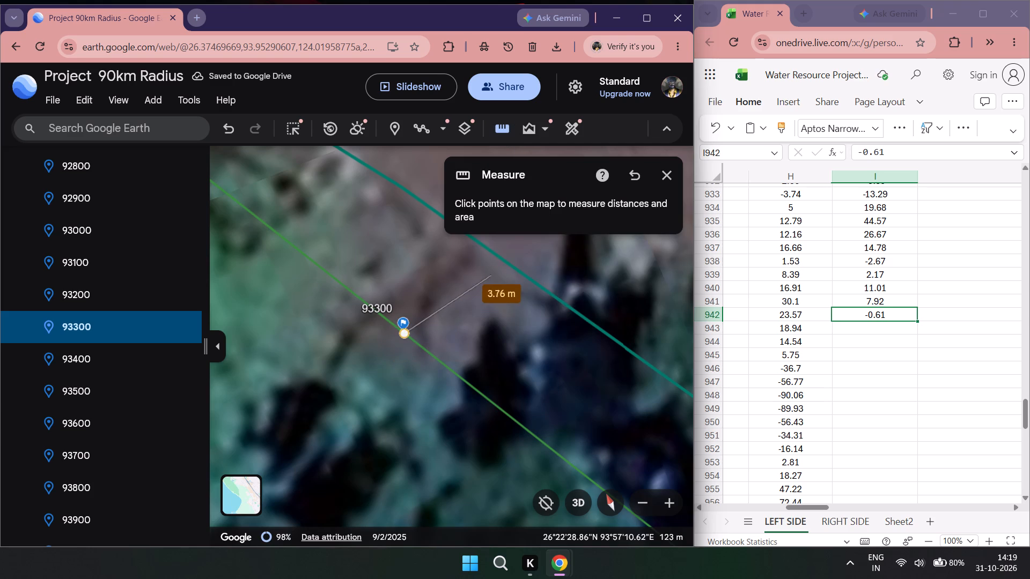
pyautogui.doubleClick(871, 333)
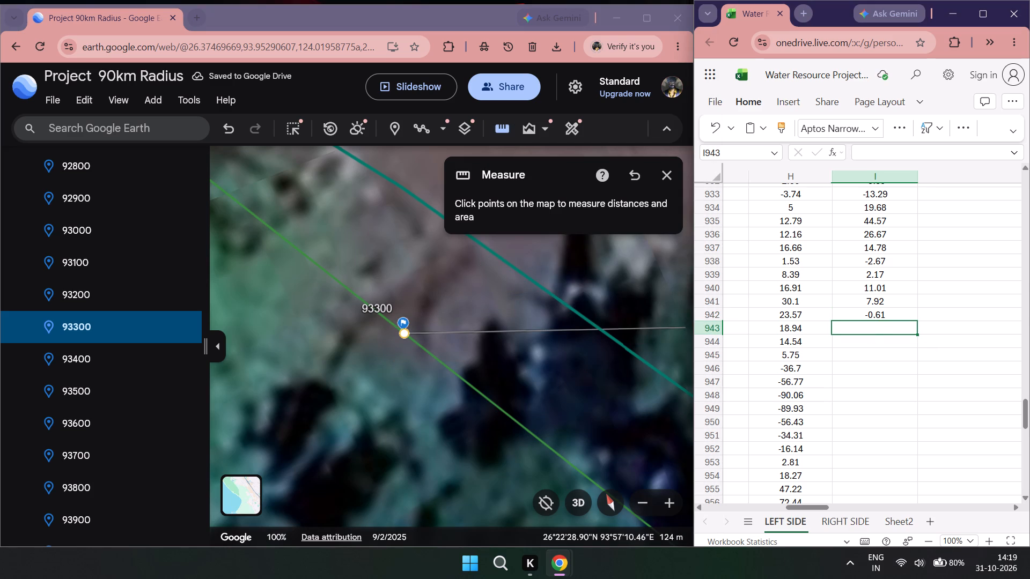
pyautogui.write('4,')
pyautogui.press('BackSpace')
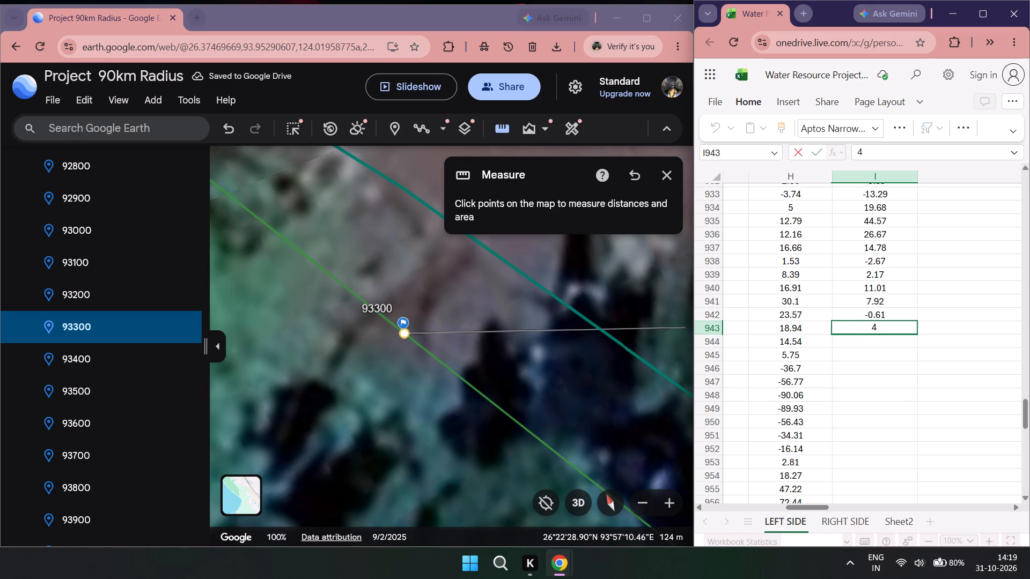
pyautogui.write('.31')
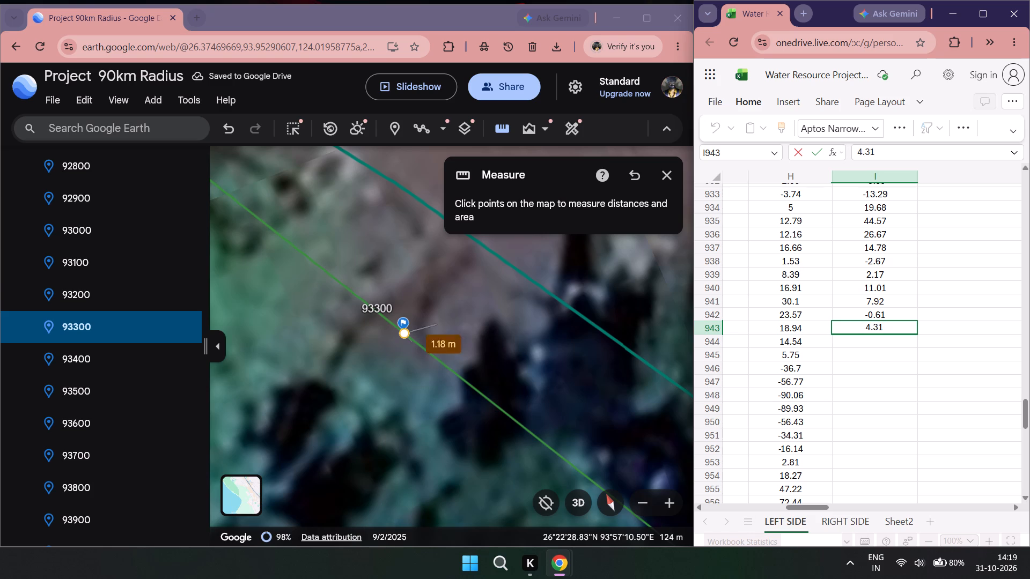
# Go to placemark 93400, measure from it to the teal line with a fresh measurement, and record 3.37 in cell I944.
pyautogui.doubleClick(64, 363)
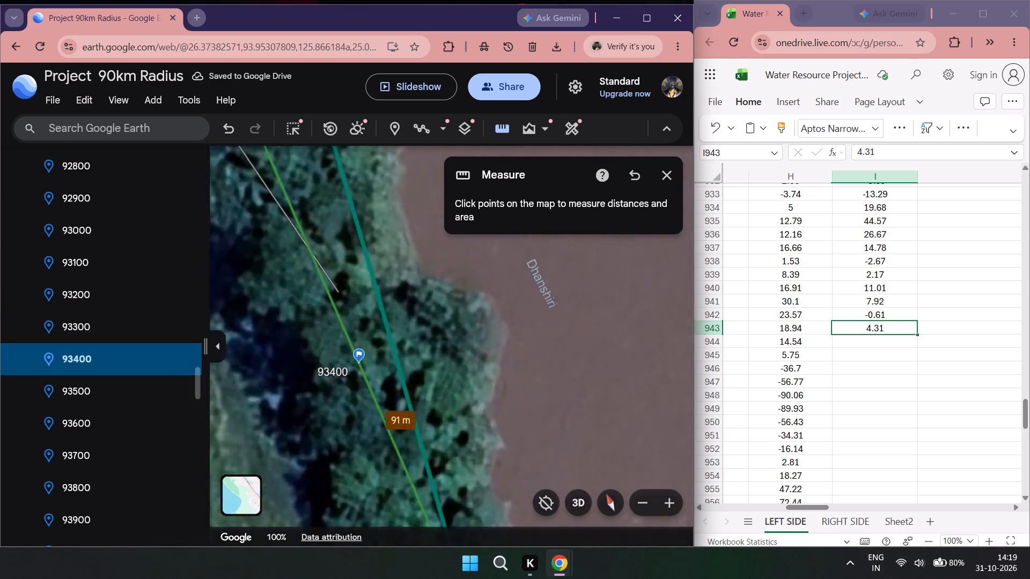
pyautogui.doubleClick(498, 125)
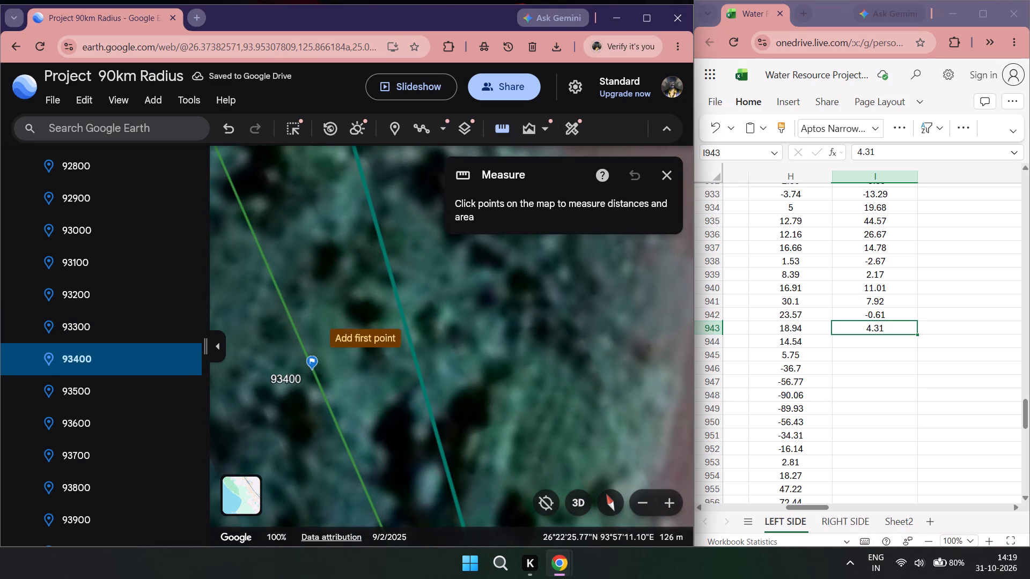
pyautogui.click(314, 372)
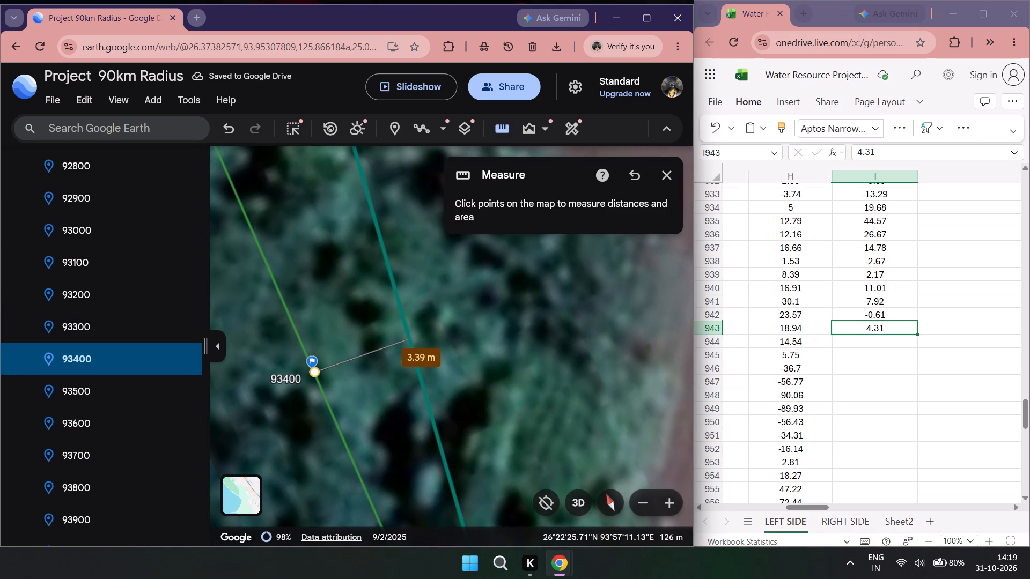
pyautogui.doubleClick(891, 346)
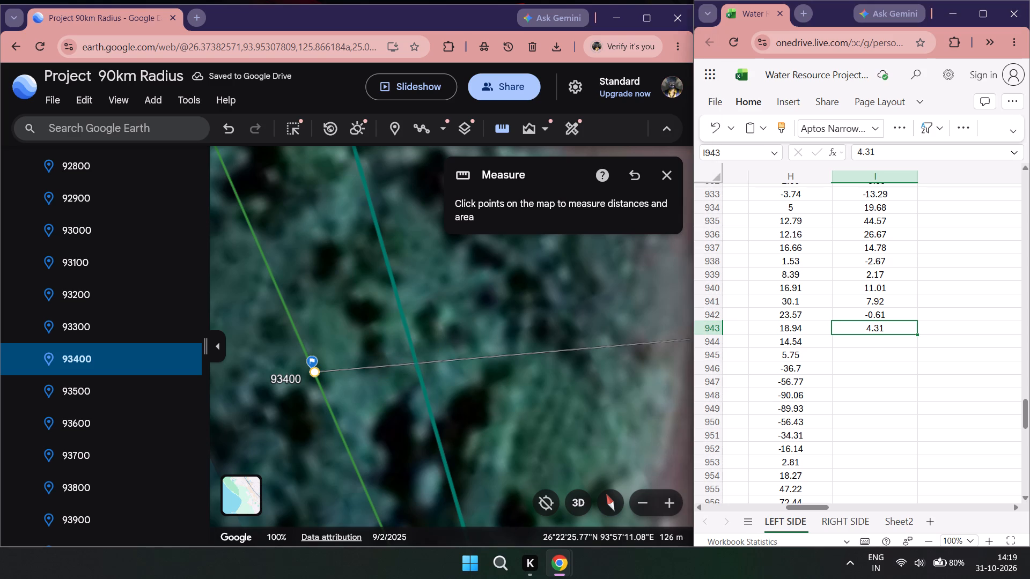
pyautogui.write('3.37')
# Go to placemark 93500, measure from it to the teal line with a fresh measurement, and record -6.59 in cell I945.
pyautogui.doubleClick(130, 393)
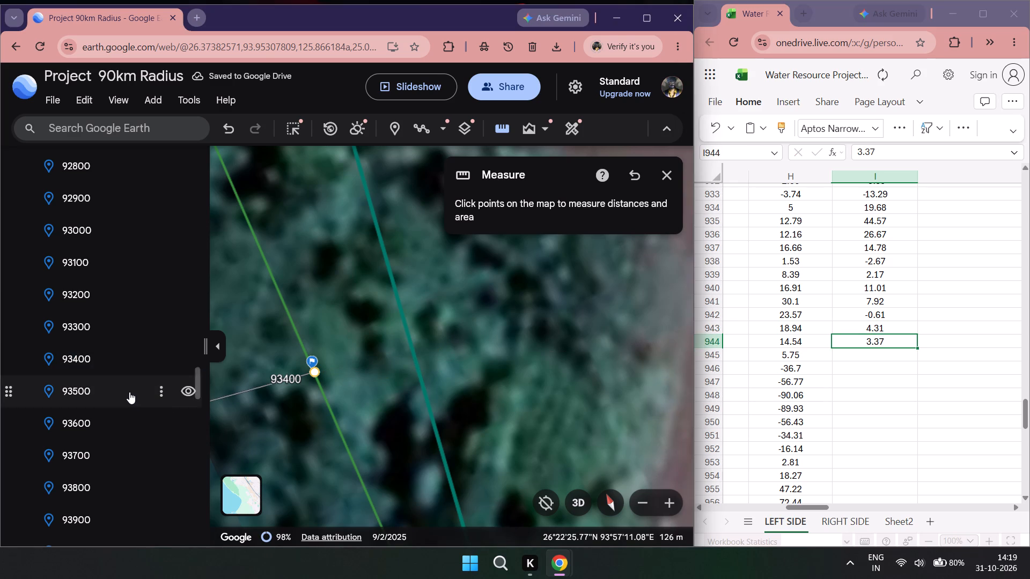
pyautogui.doubleClick(121, 396)
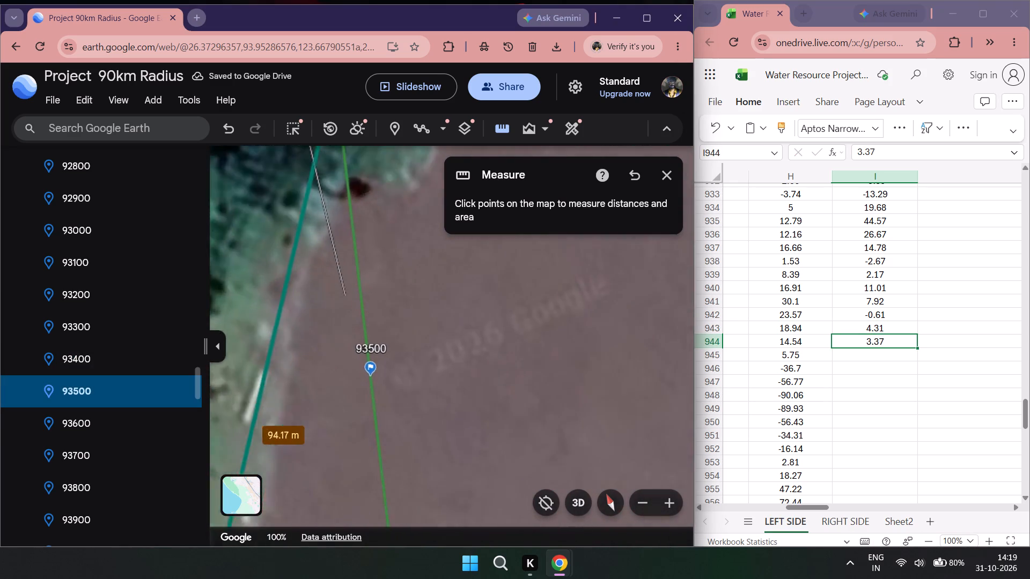
pyautogui.scroll(-2, 391, 371)
pyautogui.doubleClick(509, 129)
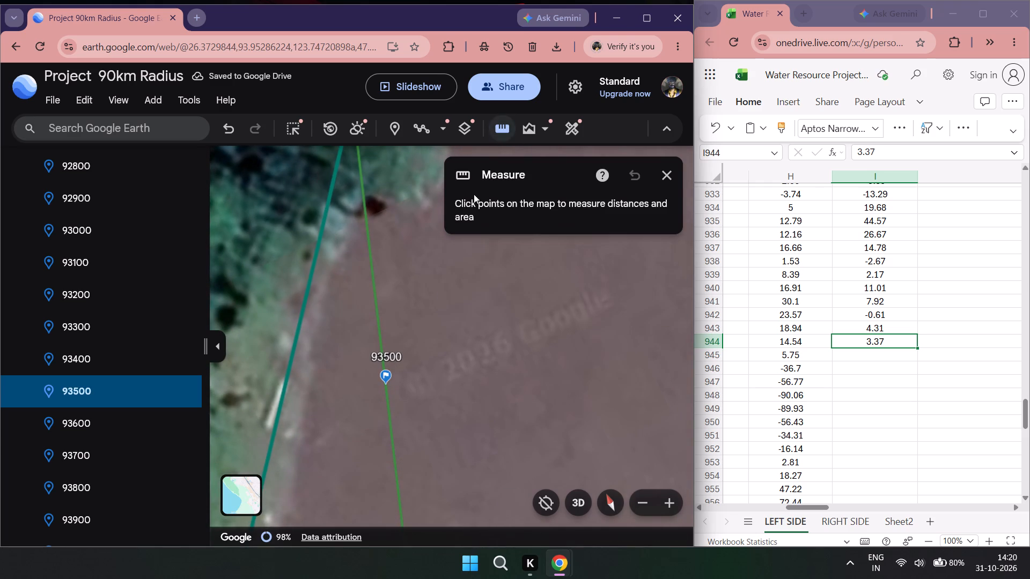
pyautogui.click(386, 385)
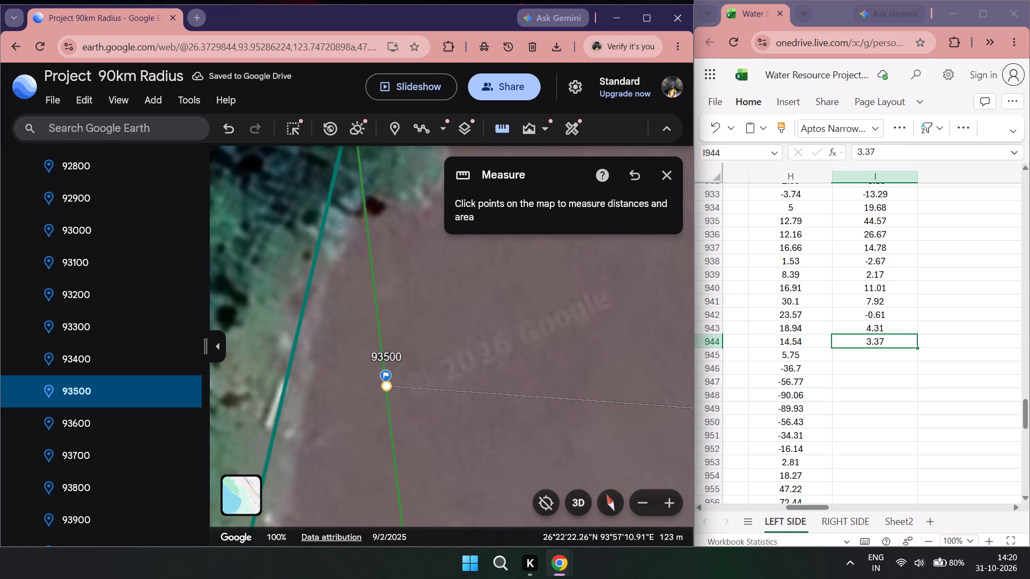
pyautogui.doubleClick(856, 359)
pyautogui.press('-')
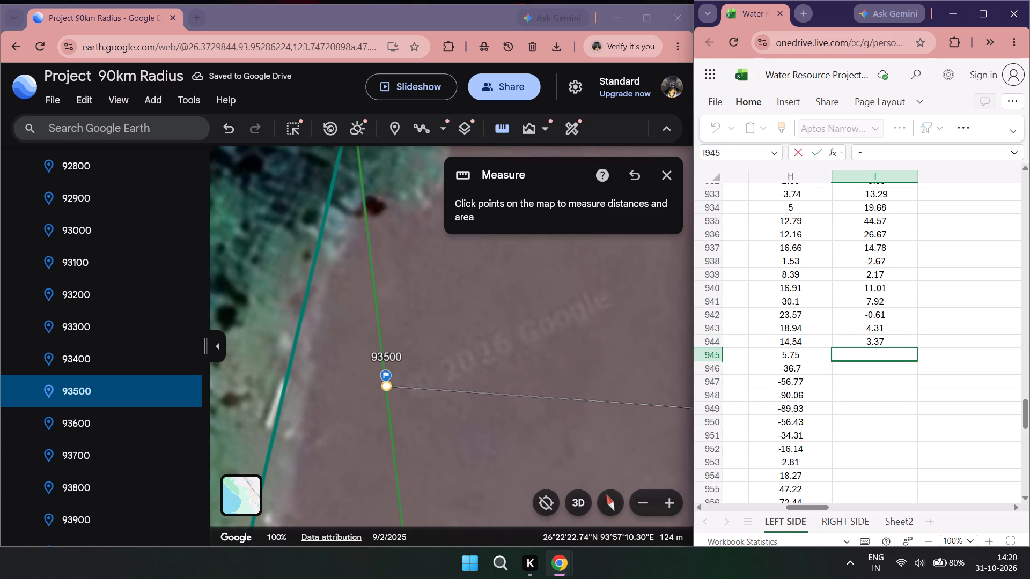
pyautogui.write('6.')
pyautogui.write('59')
# Go to placemark 93600, measure from it to the teal line with a fresh measurement, and record 46 in cell I946.
pyautogui.doubleClick(78, 428)
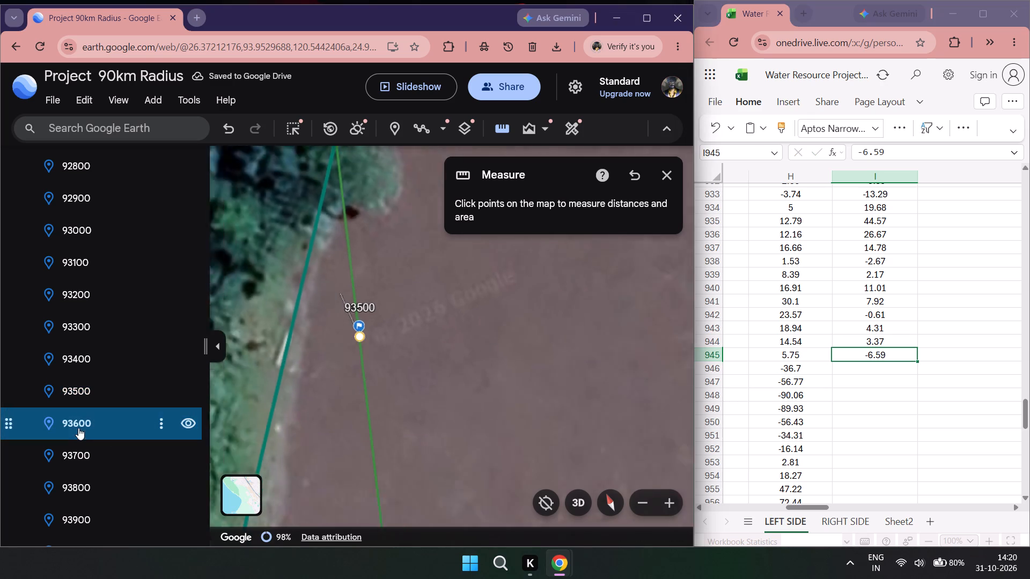
pyautogui.scroll(-4, 309, 481)
pyautogui.moveTo(314, 475); pyautogui.dragTo(460, 309)
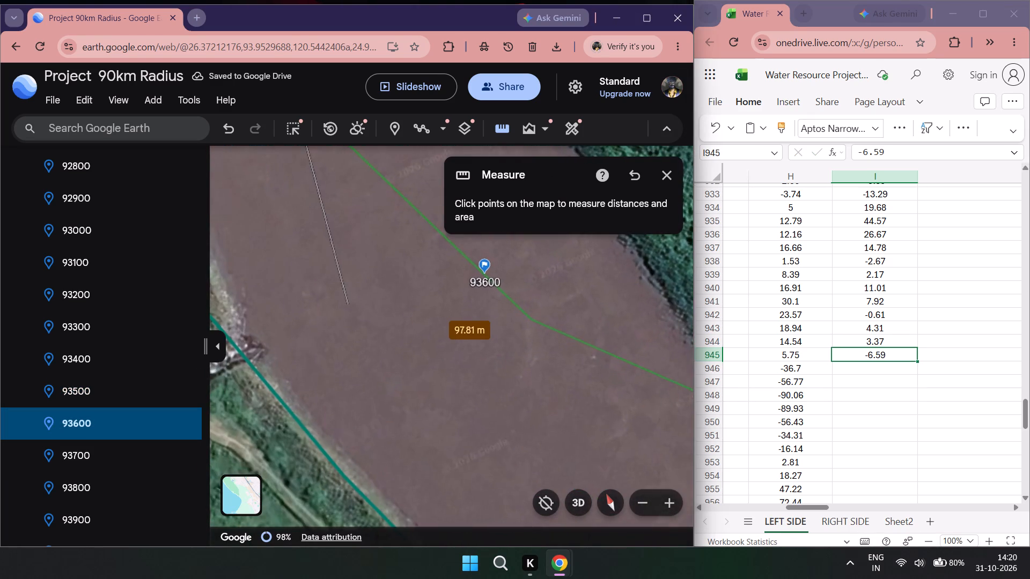
pyautogui.scroll(-1, 459, 312)
pyautogui.doubleClick(507, 131)
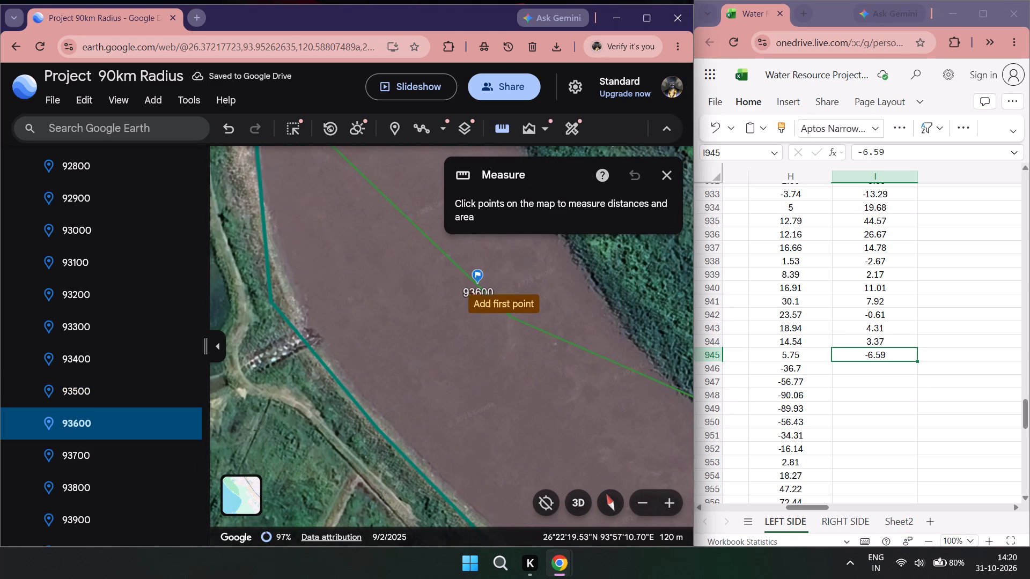
pyautogui.click(479, 289)
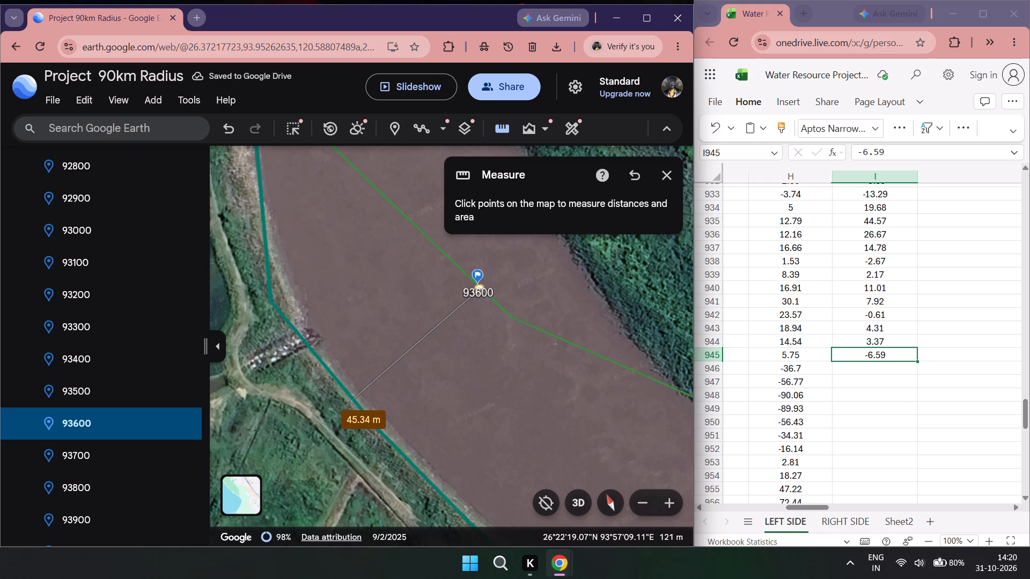
pyautogui.doubleClick(887, 369)
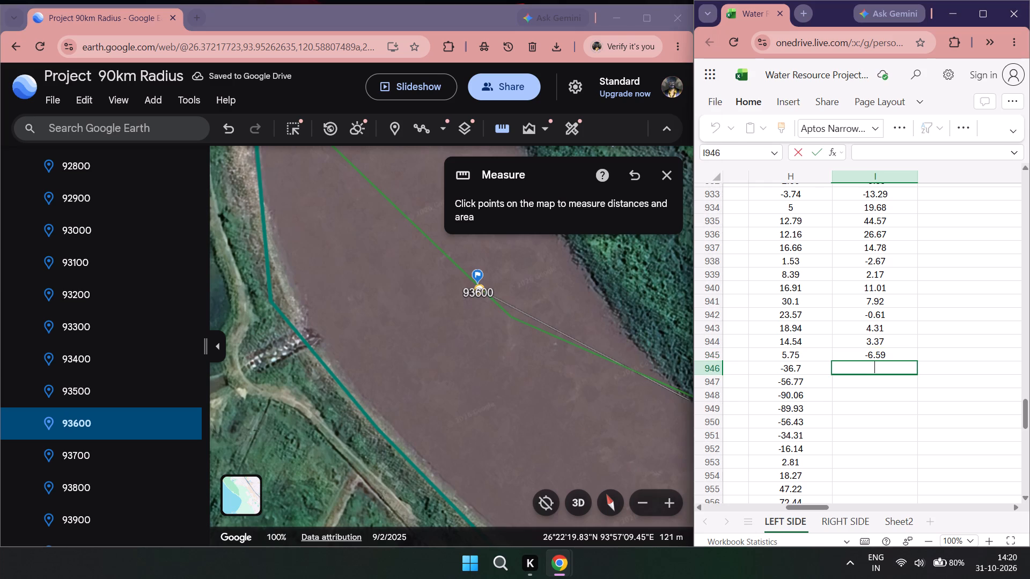
pyautogui.write('46')
# Go to placemark 93700, measure from it to the teal line with a fresh measurement, and record -69.01 in cell I947.
pyautogui.doubleClick(111, 459)
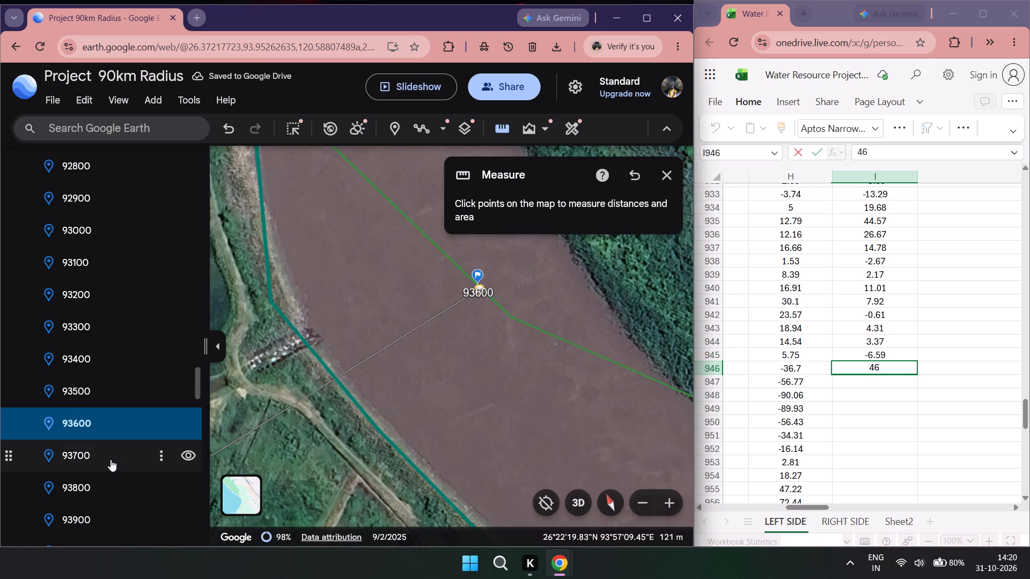
pyautogui.scroll(-2, 447, 426)
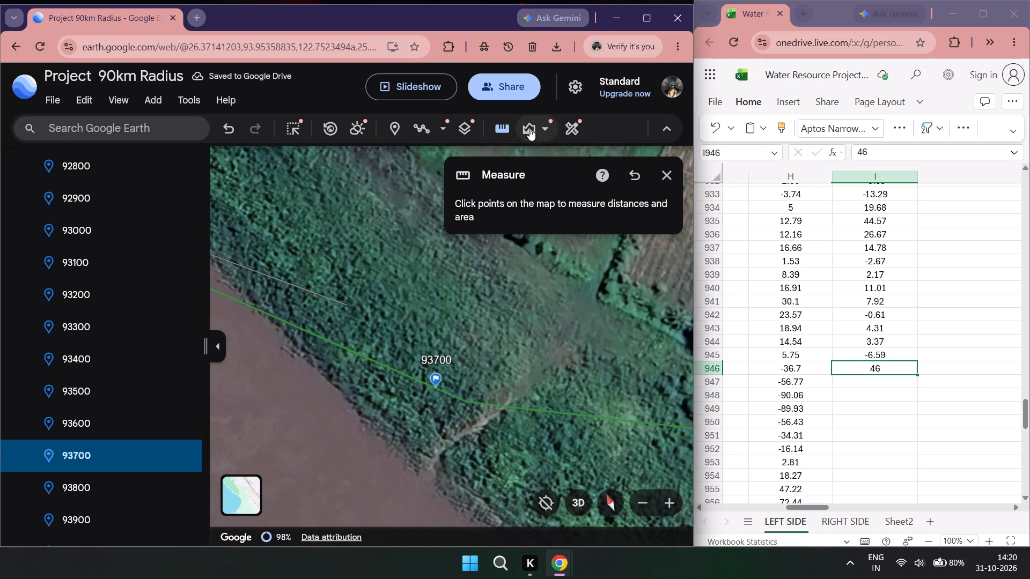
pyautogui.doubleClick(500, 127)
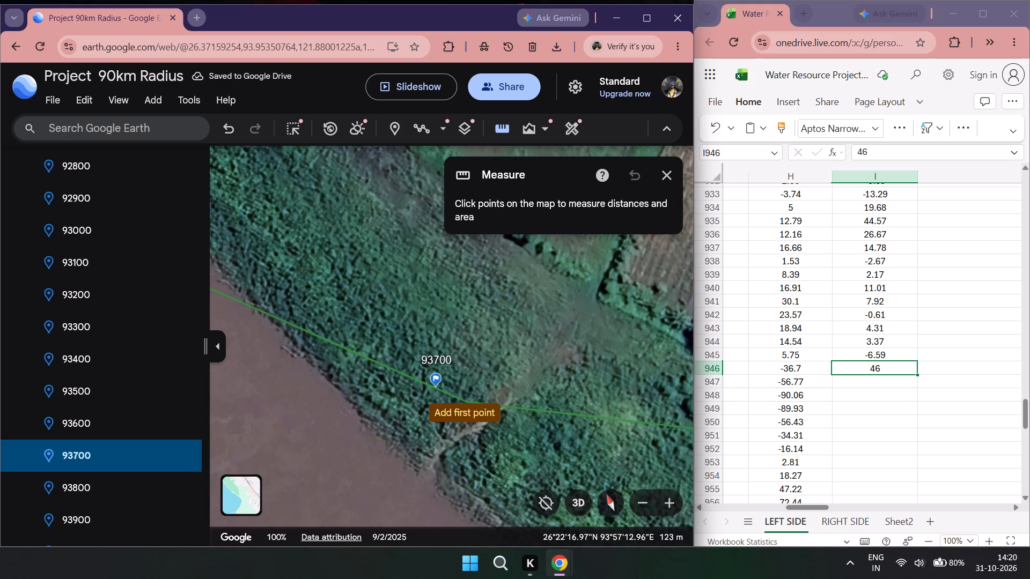
pyautogui.click(440, 392)
pyautogui.scroll(-3, 399, 441)
pyautogui.moveTo(396, 464); pyautogui.dragTo(444, 359)
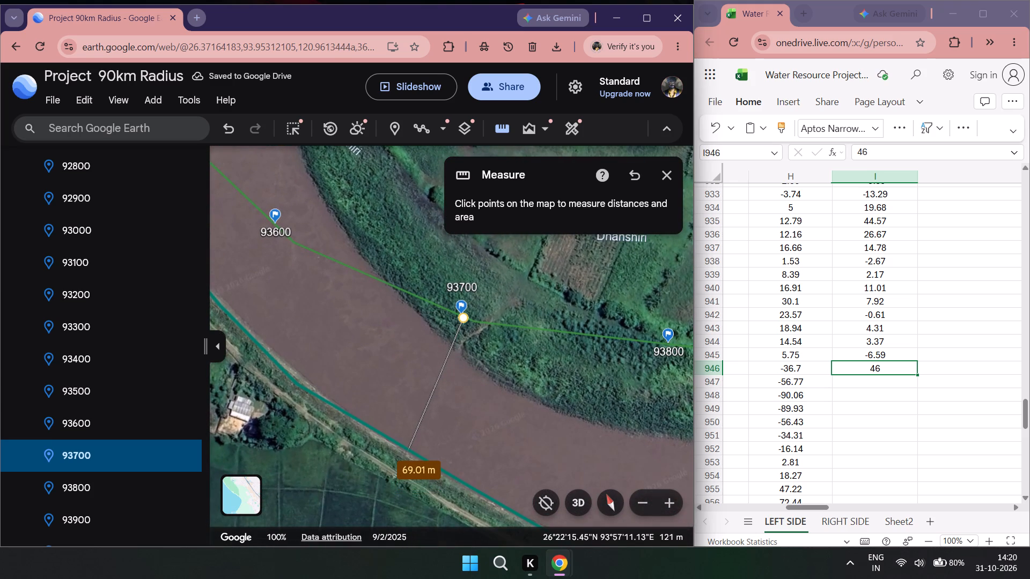
pyautogui.doubleClick(883, 380)
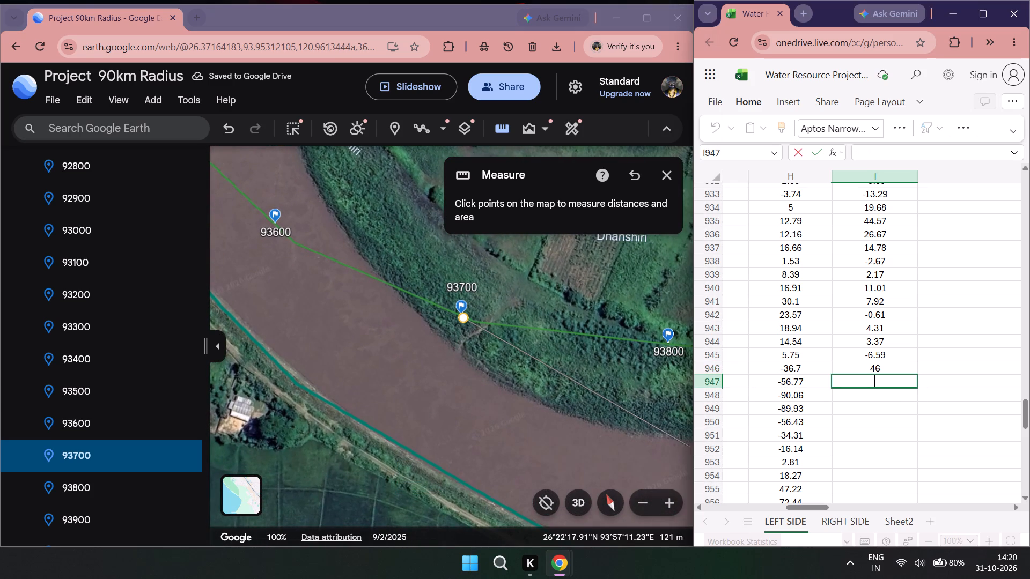
pyautogui.press('-')
pyautogui.write('69.01')
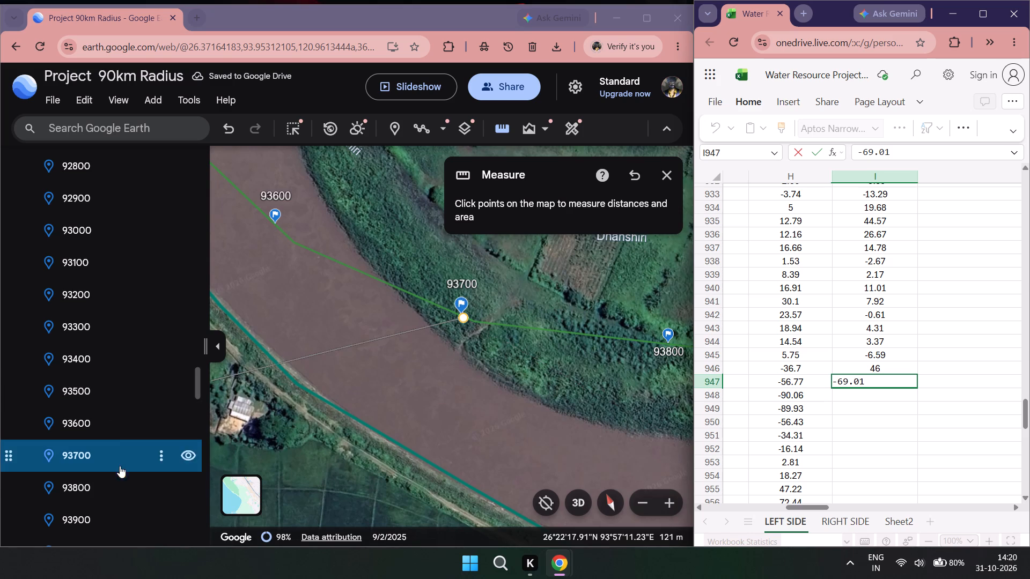
# Go to placemark 93800, measure from it to the teal line with a fresh measurement, and record -105.55 in cell I948.
pyautogui.doubleClick(112, 482)
pyautogui.scroll(-2, 300, 451)
pyautogui.moveTo(349, 379); pyautogui.dragTo(370, 343)
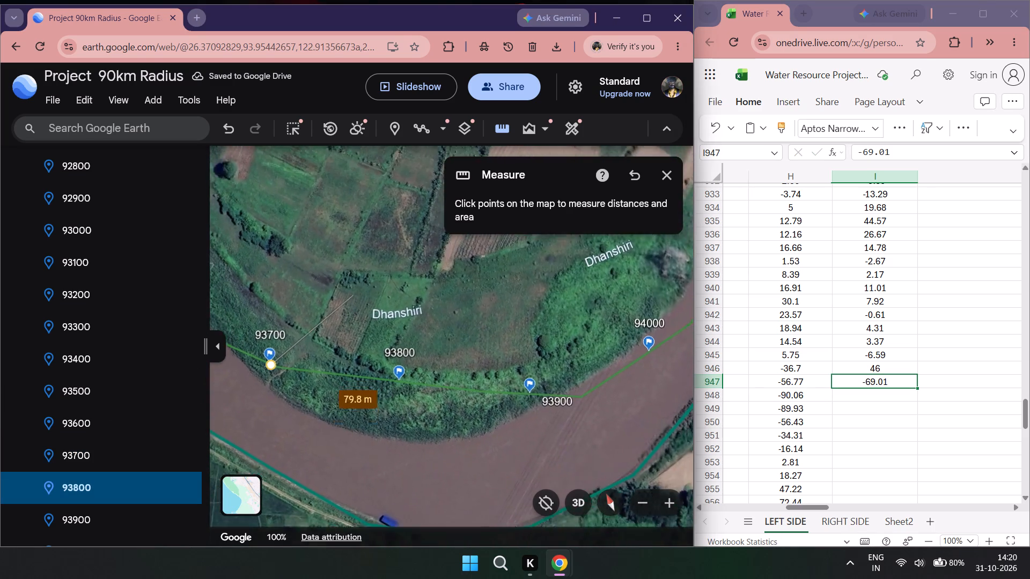
pyautogui.moveTo(370, 343); pyautogui.dragTo(375, 318)
pyautogui.doubleClick(499, 128)
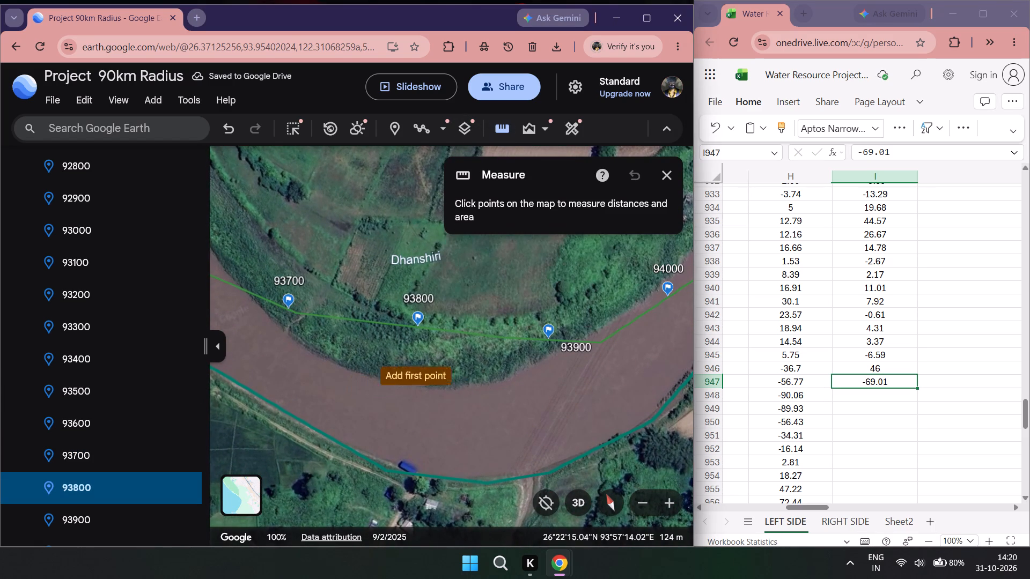
pyautogui.click(418, 327)
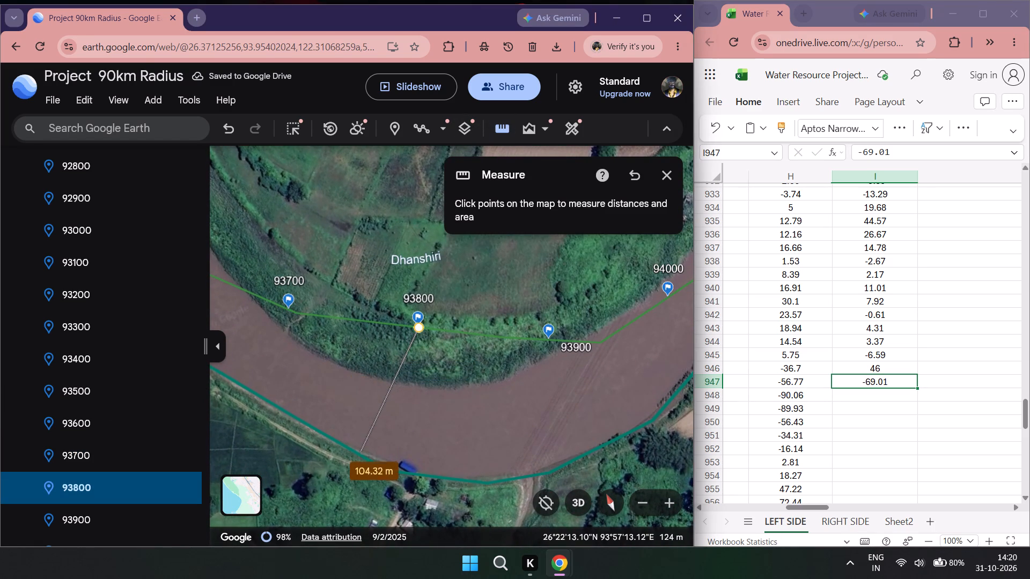
pyautogui.doubleClick(881, 399)
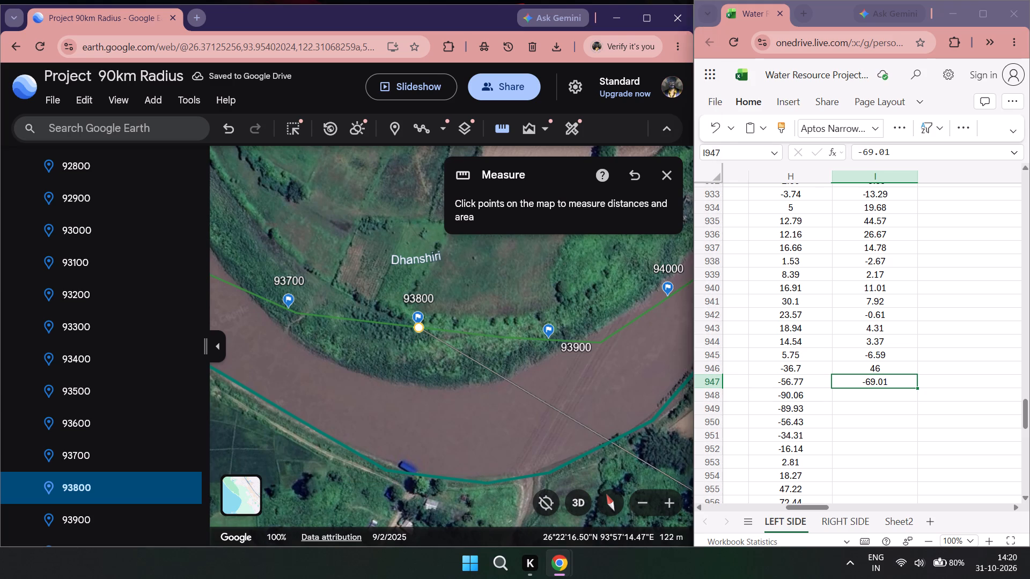
pyautogui.write('-10')
pyautogui.write('5.55')
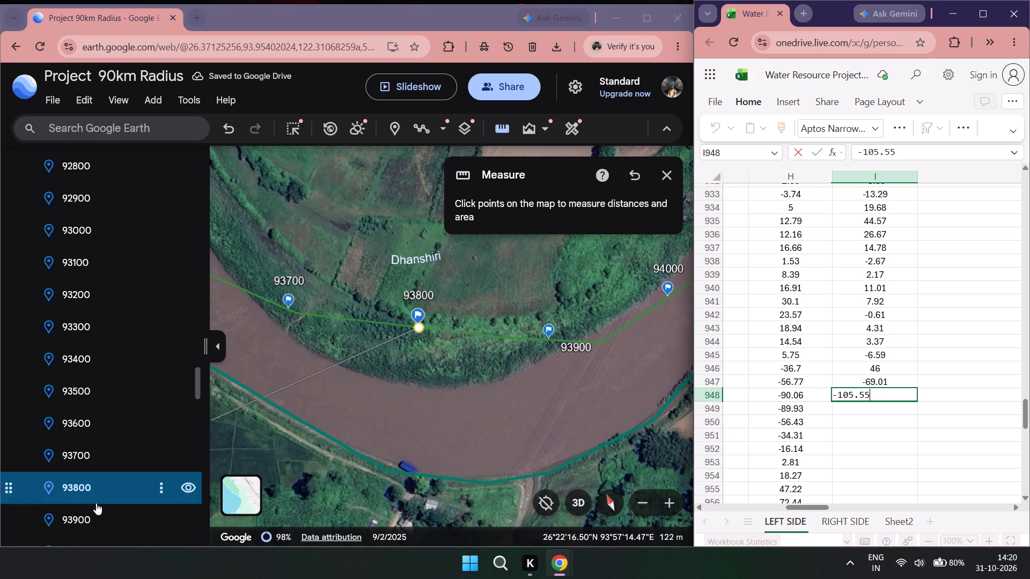
# Go to placemark 93900, measure from it to the teal line with a fresh measurement, and record -104 in cell I949.
pyautogui.scroll(-3, 94, 514)
pyautogui.doubleClick(104, 361)
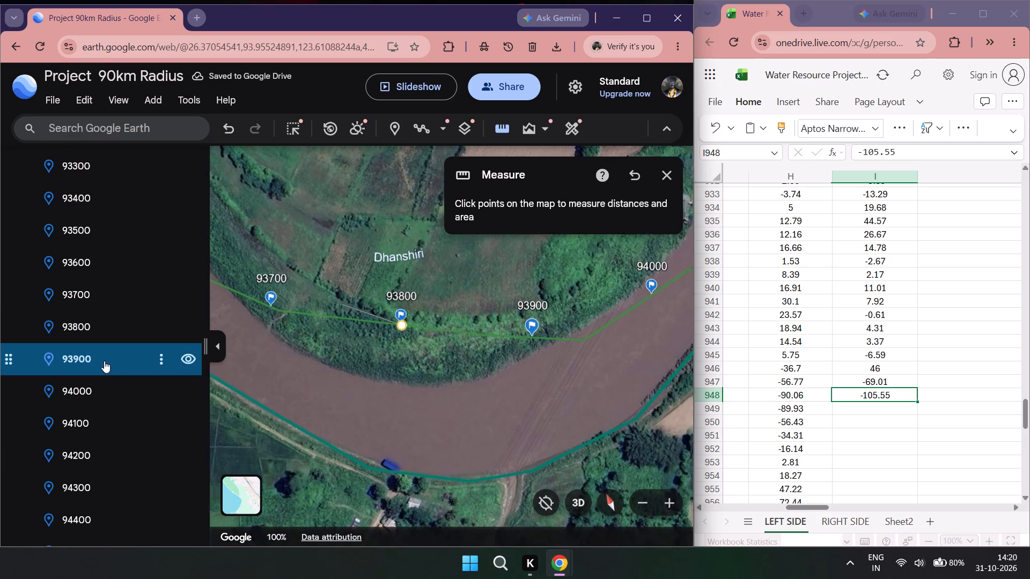
pyautogui.scroll(-1, 315, 358)
pyautogui.doubleClick(505, 137)
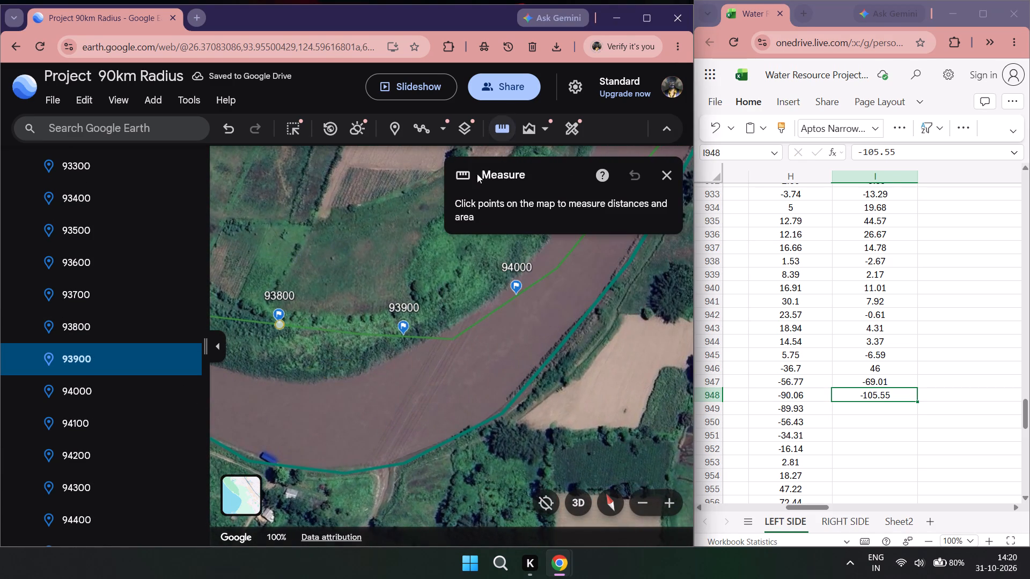
pyautogui.click(403, 338)
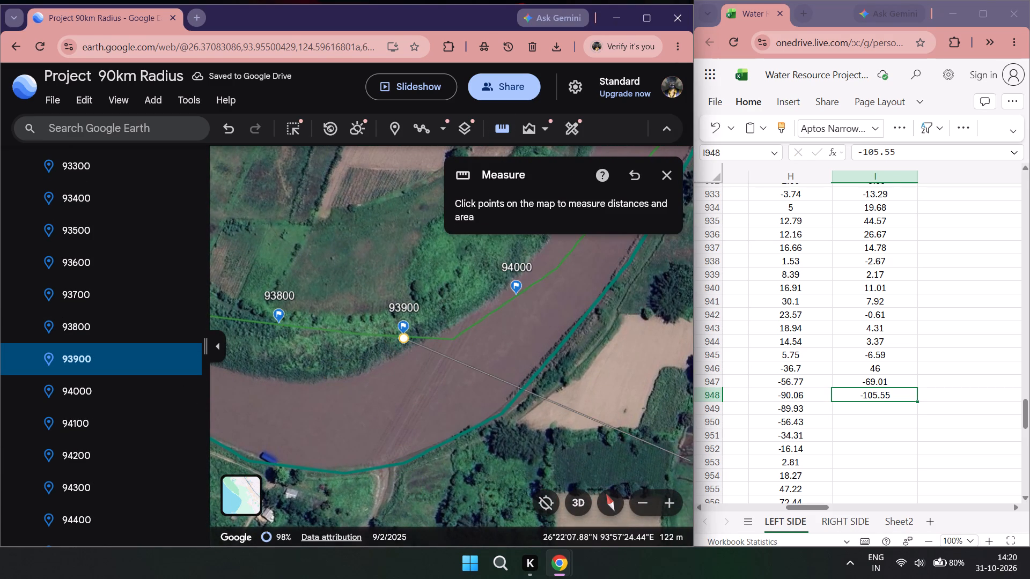
pyautogui.doubleClick(862, 411)
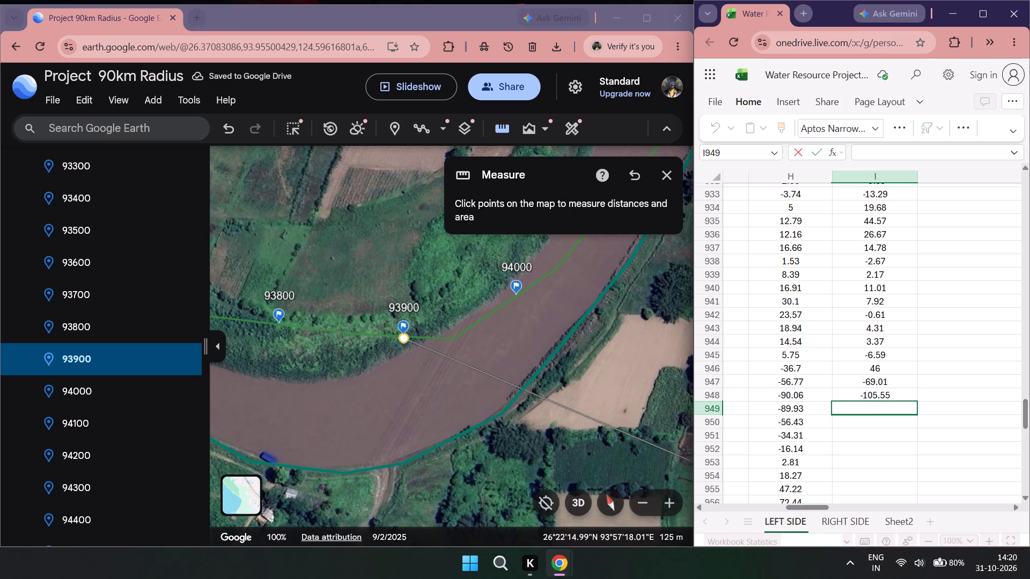
pyautogui.write('-104')
# Go to placemark 94000, measure from it to the teal line with a fresh measurement, and record -53.85 in cell I950.
pyautogui.doubleClick(65, 391)
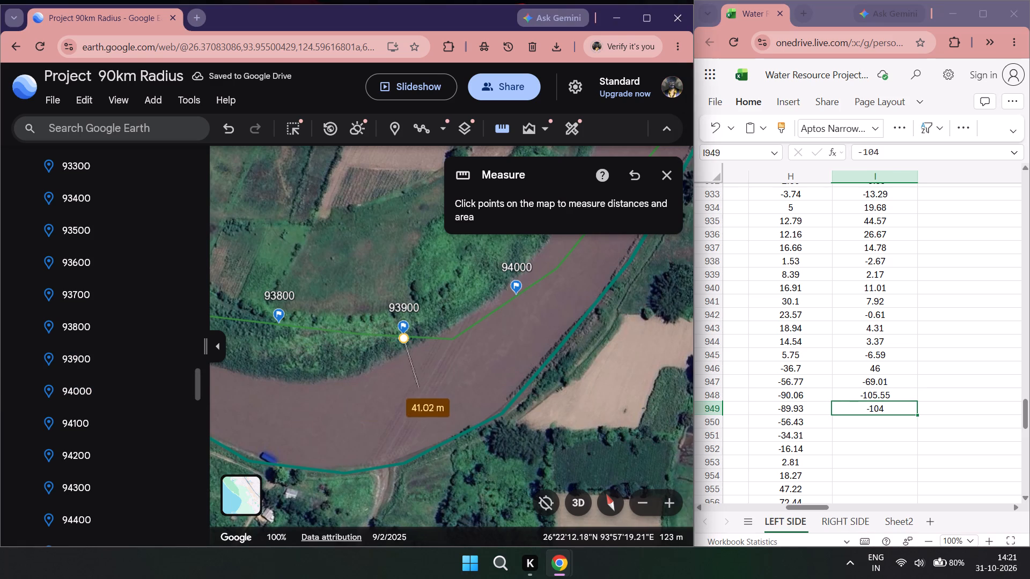
pyautogui.doubleClick(109, 380)
pyautogui.scroll(-1, 429, 318)
pyautogui.doubleClick(507, 133)
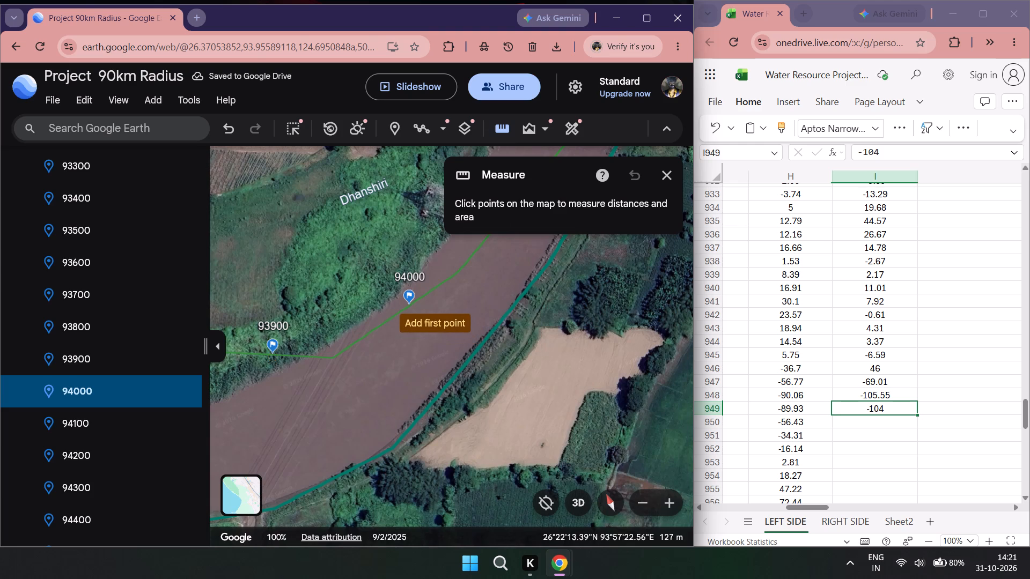
pyautogui.click(409, 304)
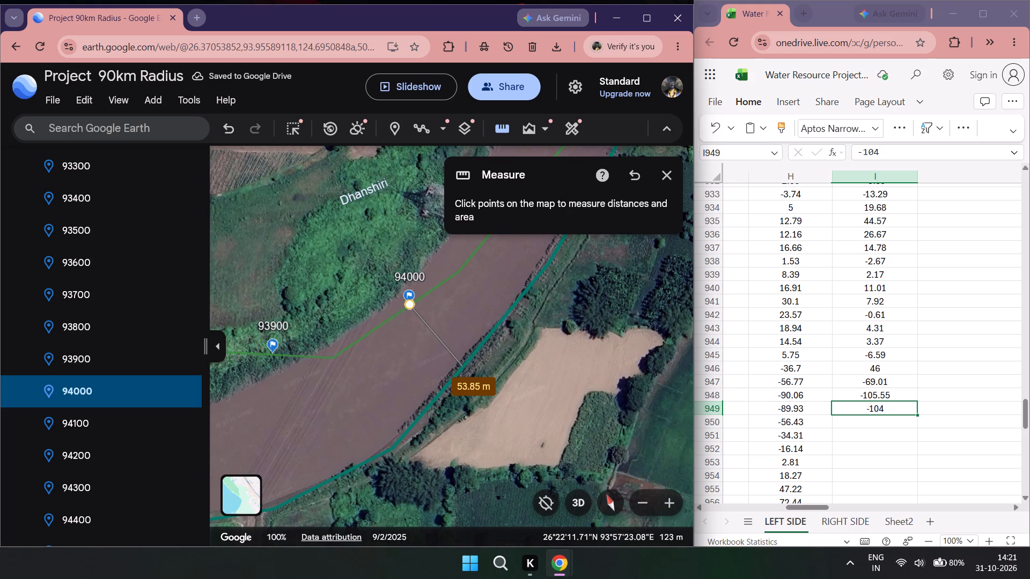
pyautogui.doubleClick(867, 424)
pyautogui.press('-')
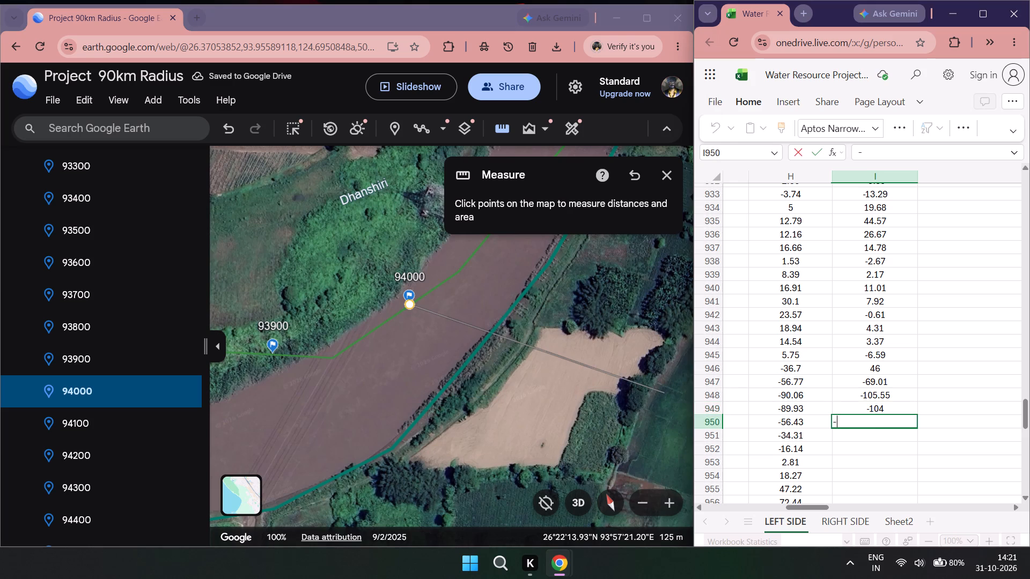
pyautogui.press('5')
pyautogui.press('3')
pyautogui.press('.')
pyautogui.press('8')
pyautogui.press('5')
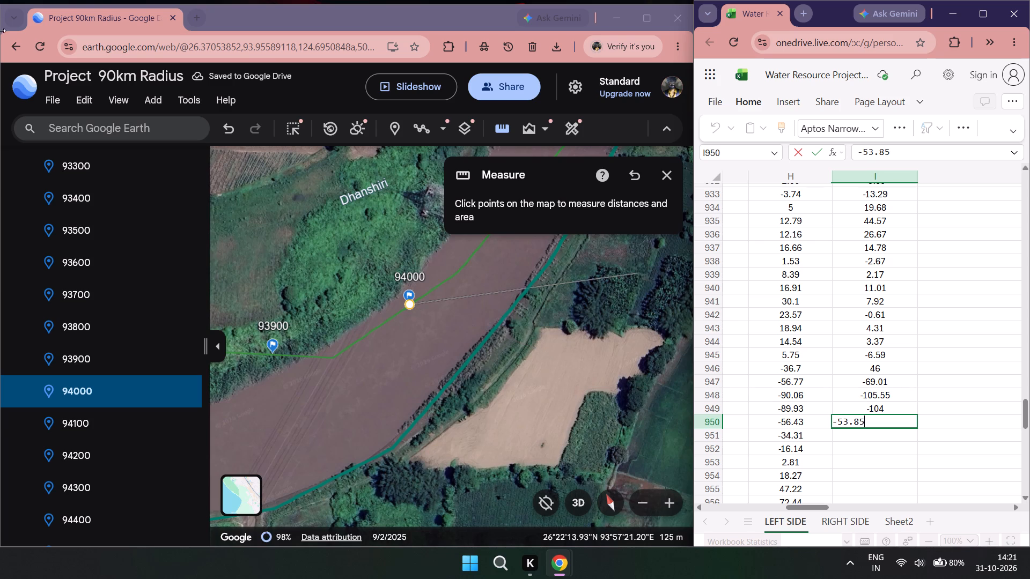
# Go to placemark 94100, measure from it to the teal line with a fresh measurement, and record -38.99 in cell I951.
pyautogui.doubleClick(63, 421)
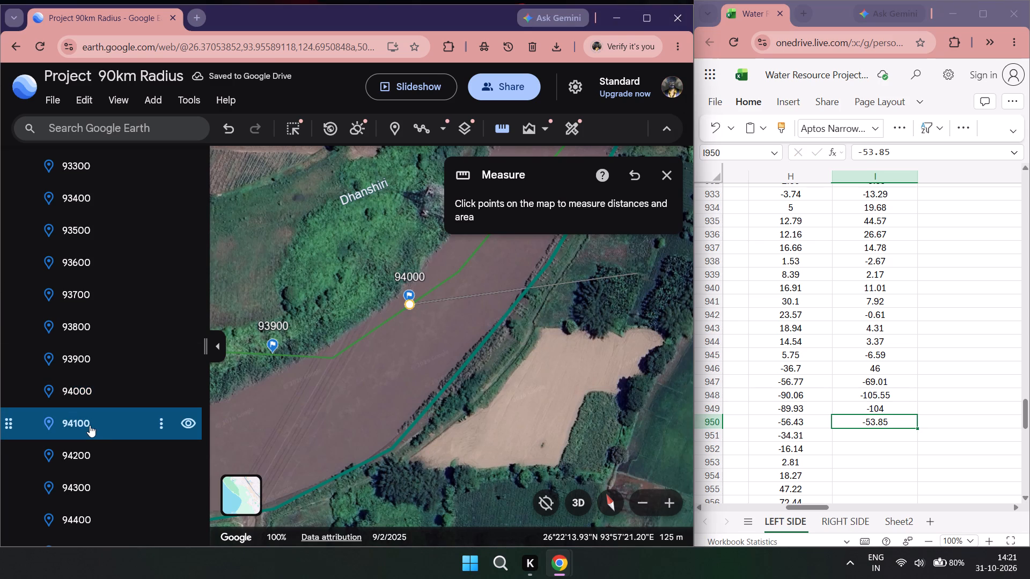
pyautogui.doubleClick(90, 425)
pyautogui.scroll(-1, 509, 332)
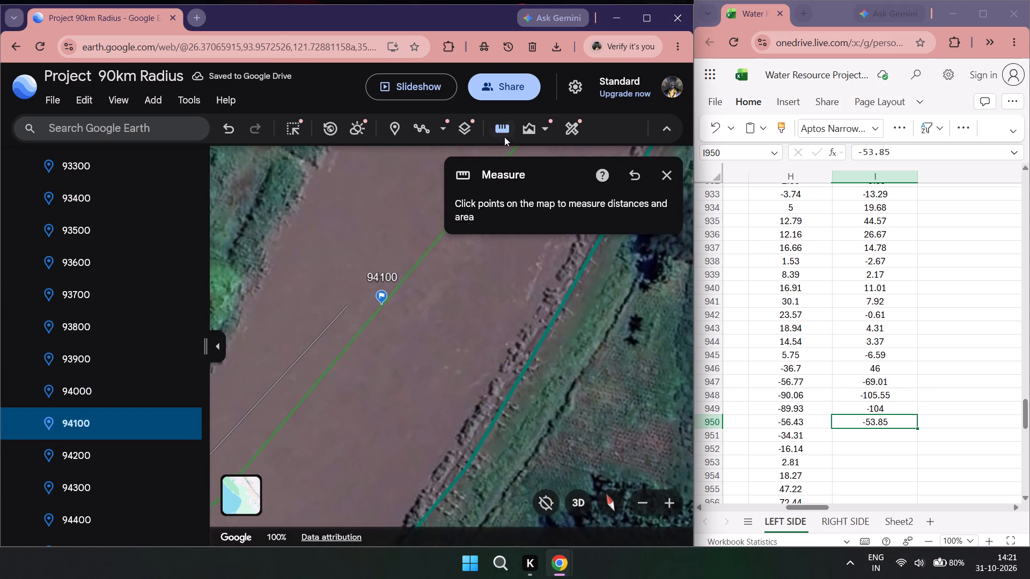
pyautogui.doubleClick(492, 129)
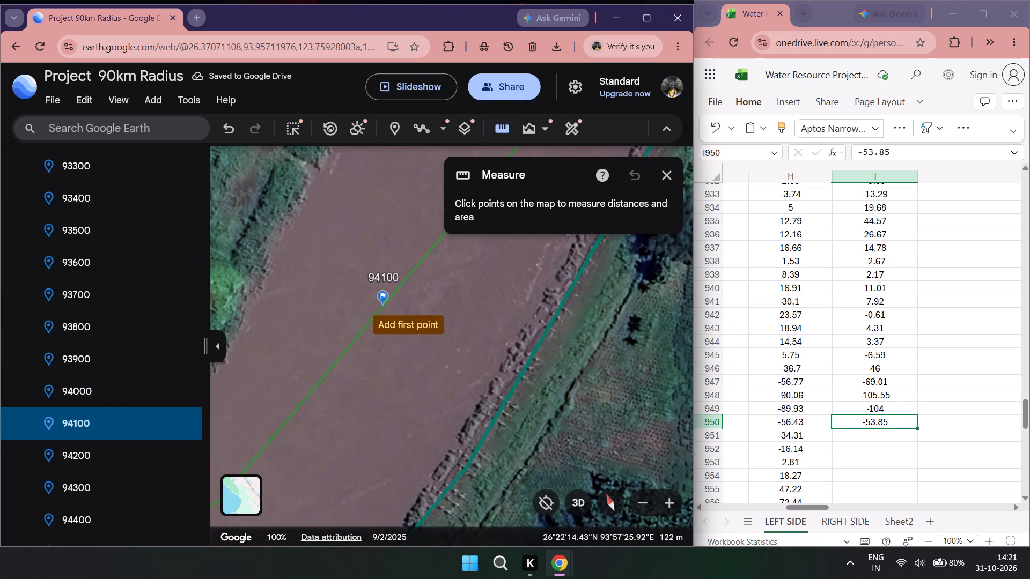
pyautogui.click(384, 305)
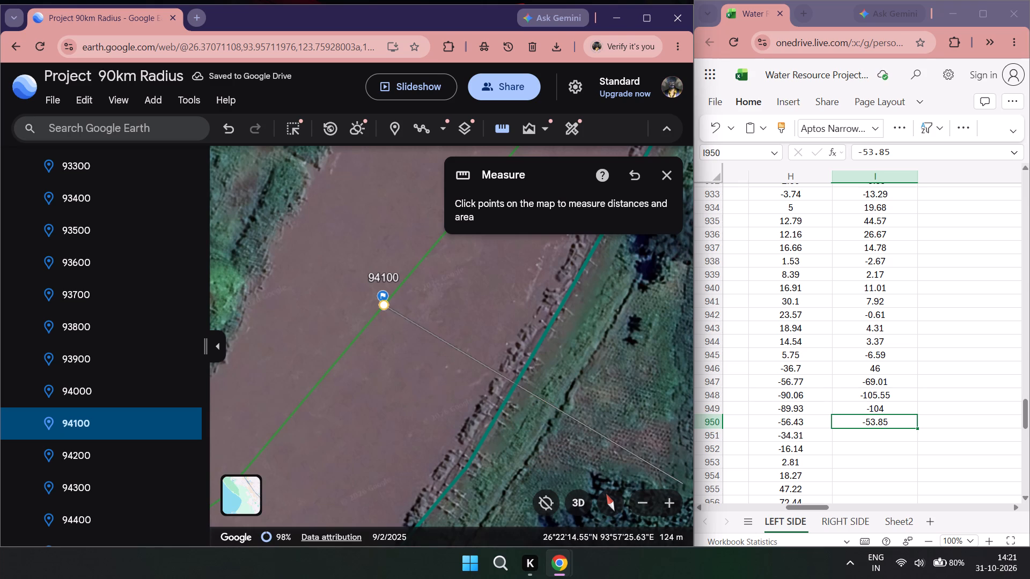
pyautogui.doubleClick(891, 437)
pyautogui.write('-39')
pyautogui.press('BackSpace')
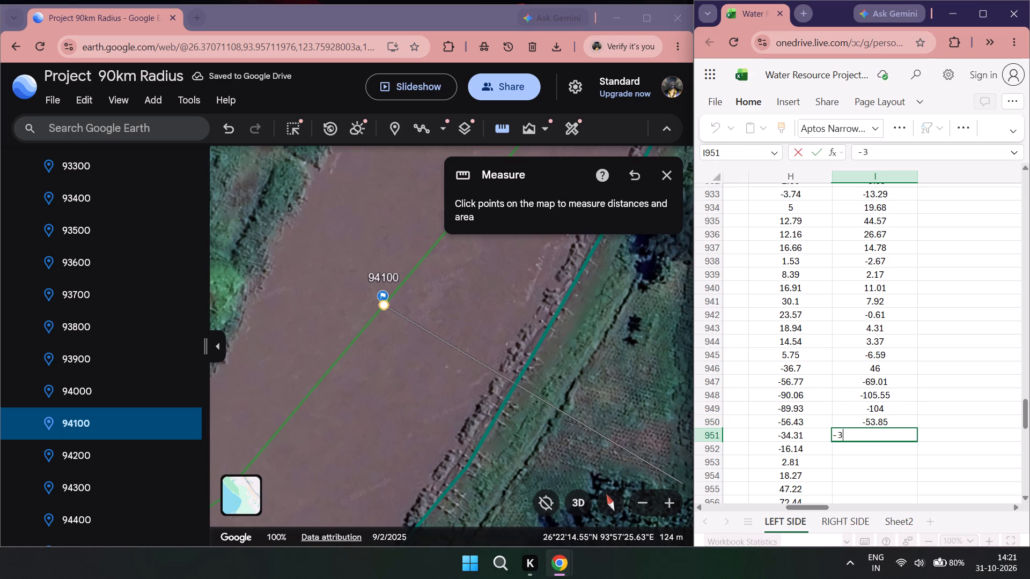
pyautogui.write('8.99')
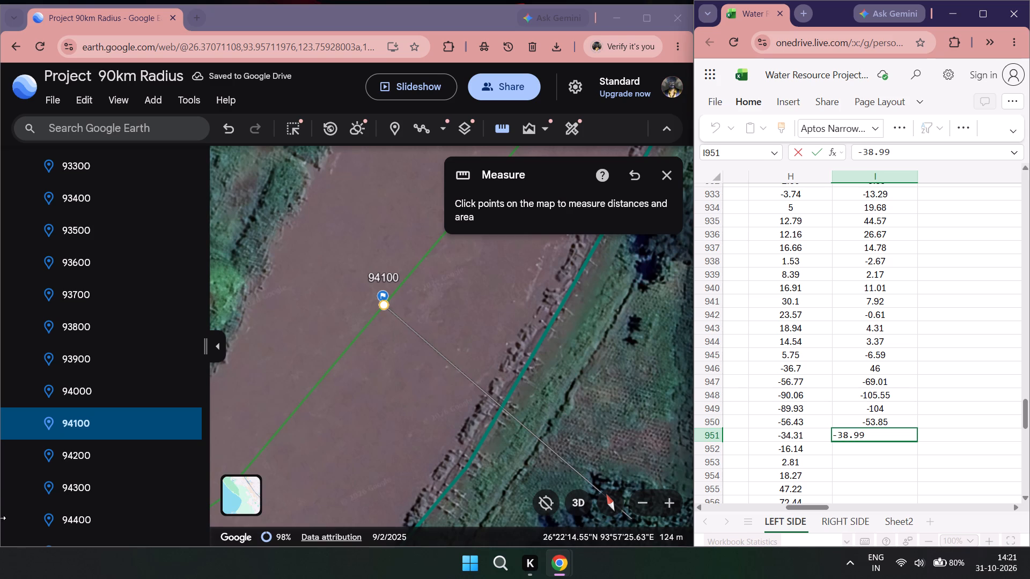
# Go to placemark 94200, measure from it to the teal line with a fresh measurement, and record -21.25 in cell I952.
pyautogui.doubleClick(83, 455)
pyautogui.scroll(-3, 505, 346)
pyautogui.moveTo(476, 383); pyautogui.dragTo(436, 318)
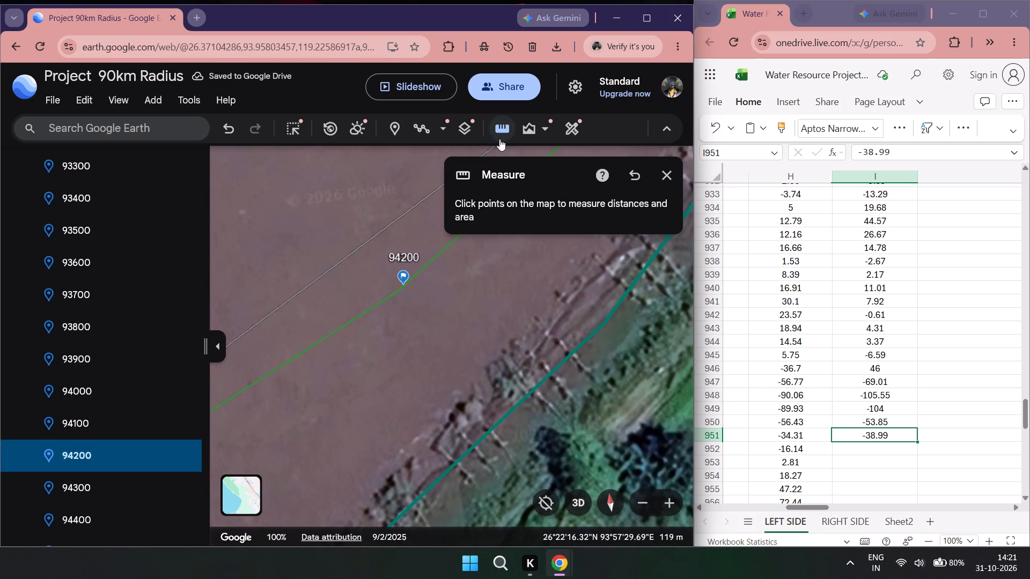
pyautogui.doubleClick(499, 139)
pyautogui.click(402, 286)
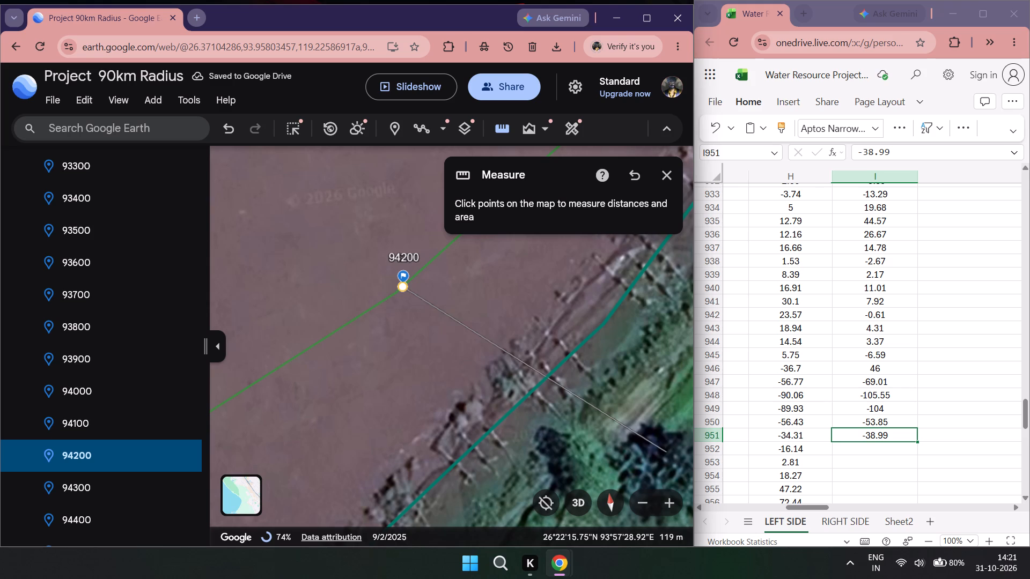
pyautogui.doubleClick(889, 451)
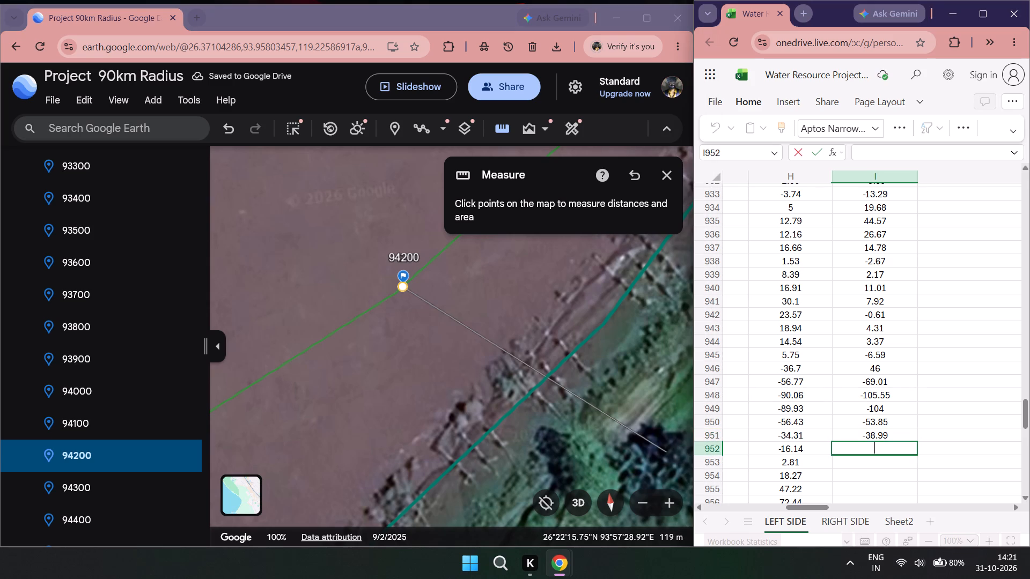
pyautogui.write('-21')
pyautogui.write('.25')
# Go to placemark 94300, measure from it to the teal line with a fresh measurement, and record 2.92 in cell I953.
pyautogui.scroll(-3, 92, 451)
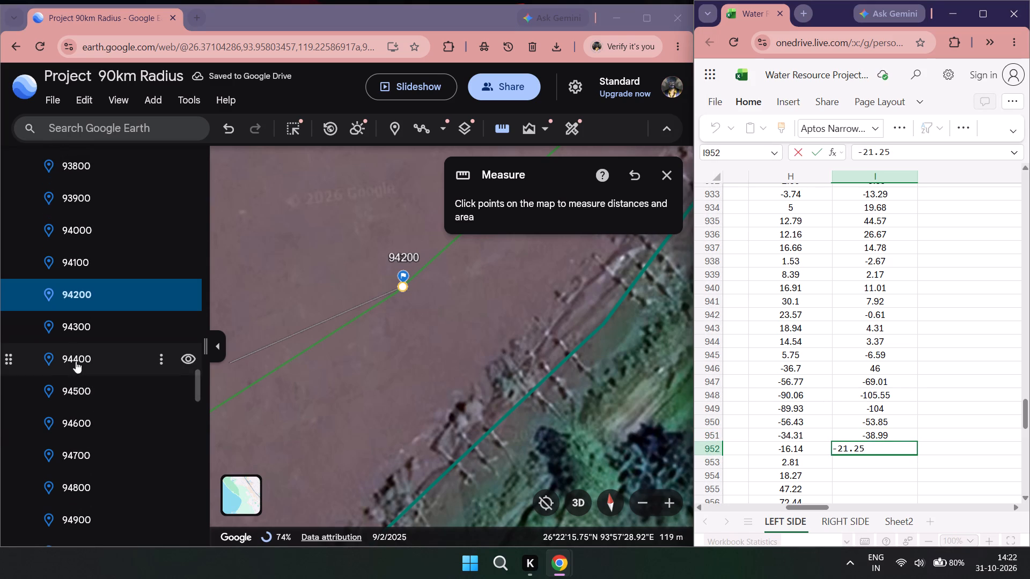
pyautogui.doubleClick(89, 323)
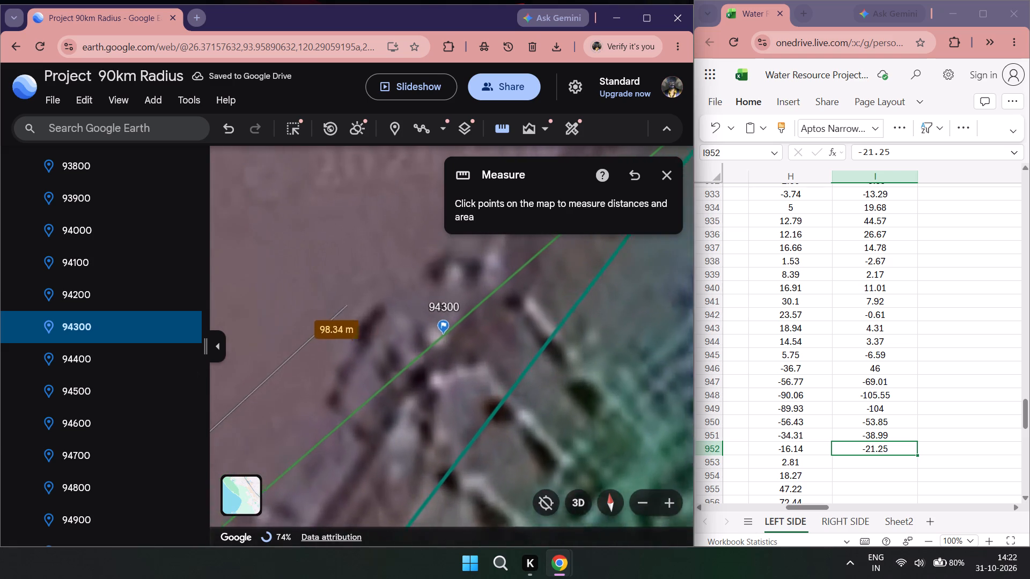
pyautogui.doubleClick(506, 127)
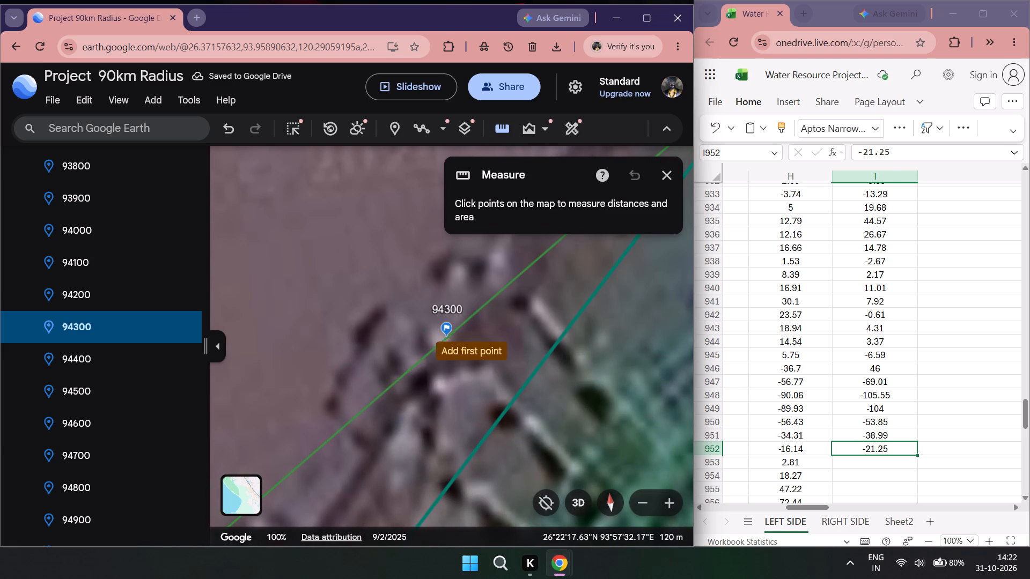
pyautogui.click(447, 338)
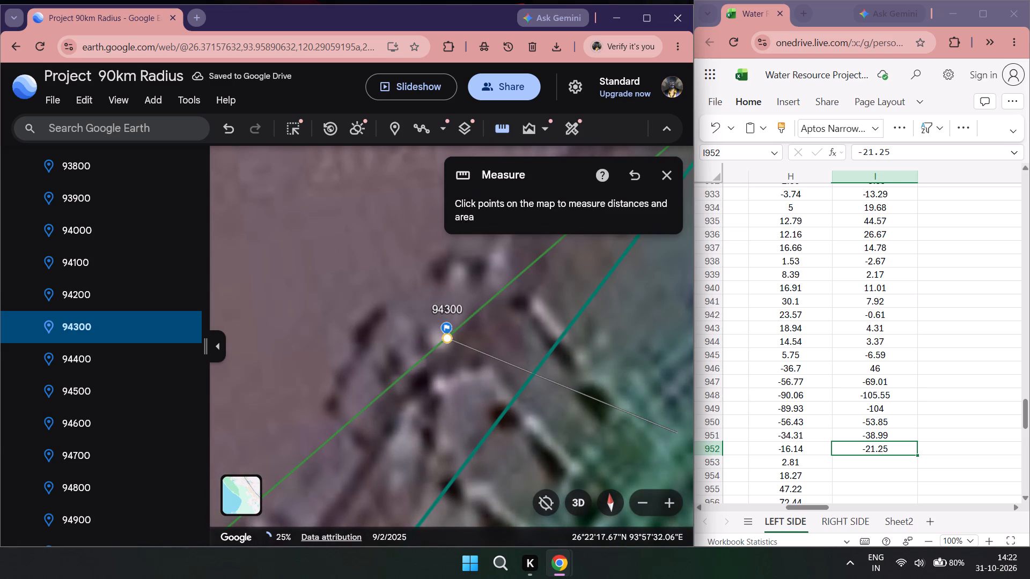
pyautogui.doubleClick(858, 463)
pyautogui.press('2')
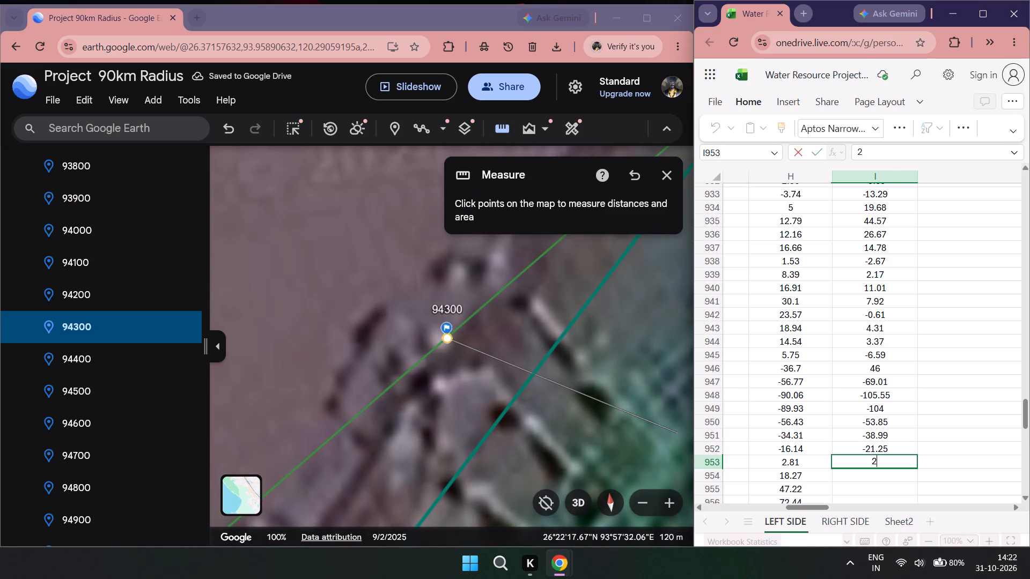
pyautogui.write('.92')
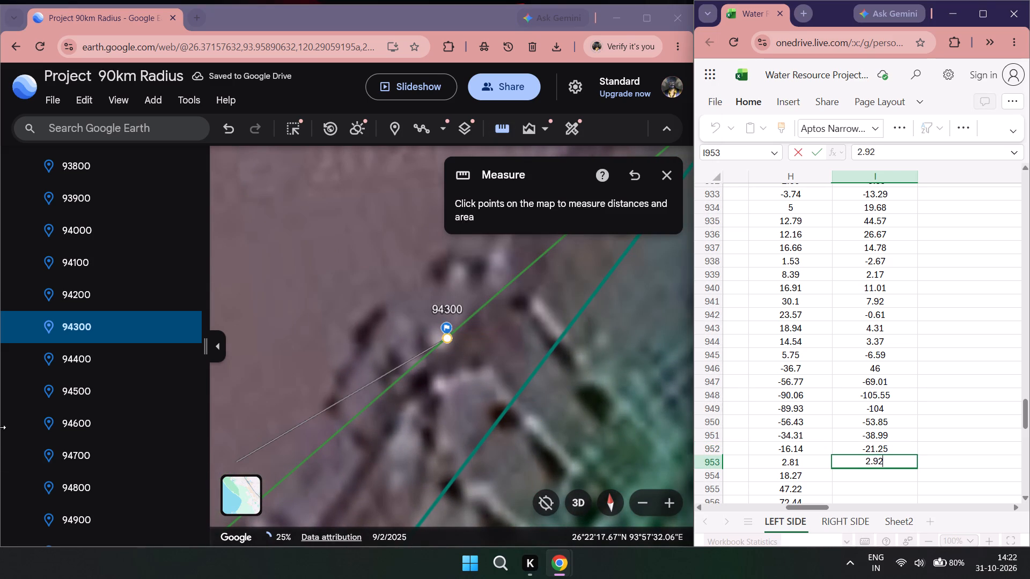
# Correct the sign of the offset in cell I953 by replacing it with -2.92.
pyautogui.press('Left')
pyautogui.press('Left')
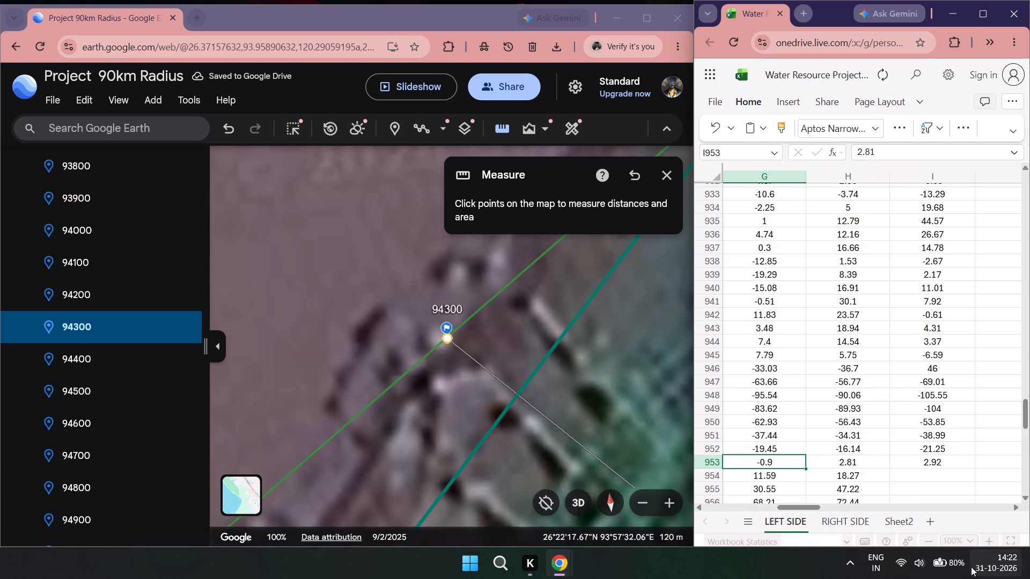
pyautogui.press('Right')
pyautogui.press('Right')
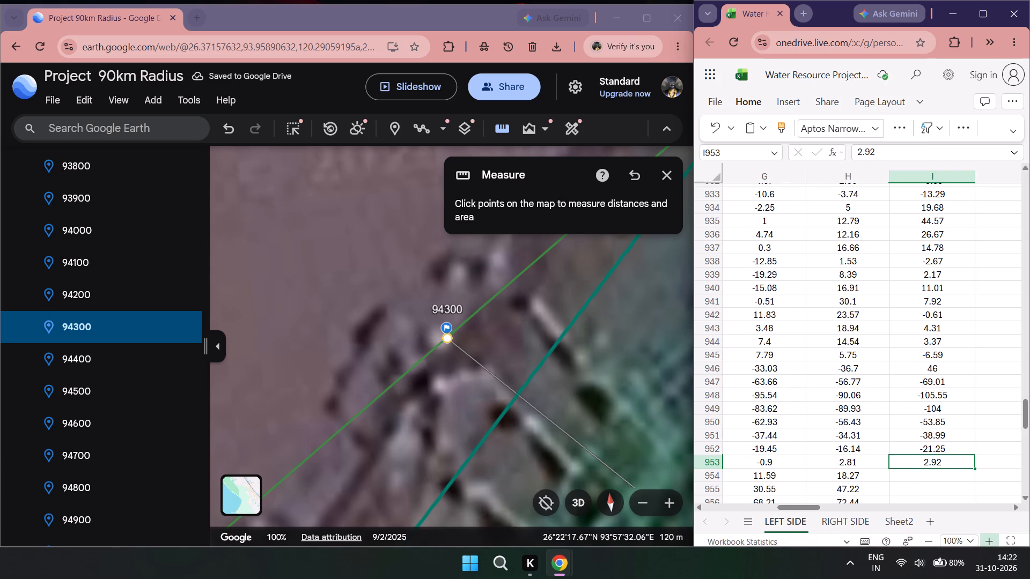
pyautogui.doubleClick(951, 463)
pyautogui.press('BackSpace')
pyautogui.press('BackSpace')
pyautogui.press('BackSpace')
pyautogui.press('BackSpace')
pyautogui.press('BackSpace')
pyautogui.press('BackSpace')
pyautogui.press('BackSpace')
pyautogui.press('BackSpace')
pyautogui.press('BackSpace')
pyautogui.press('BackSpace')
pyautogui.press('BackSpace')
pyautogui.press('BackSpace')
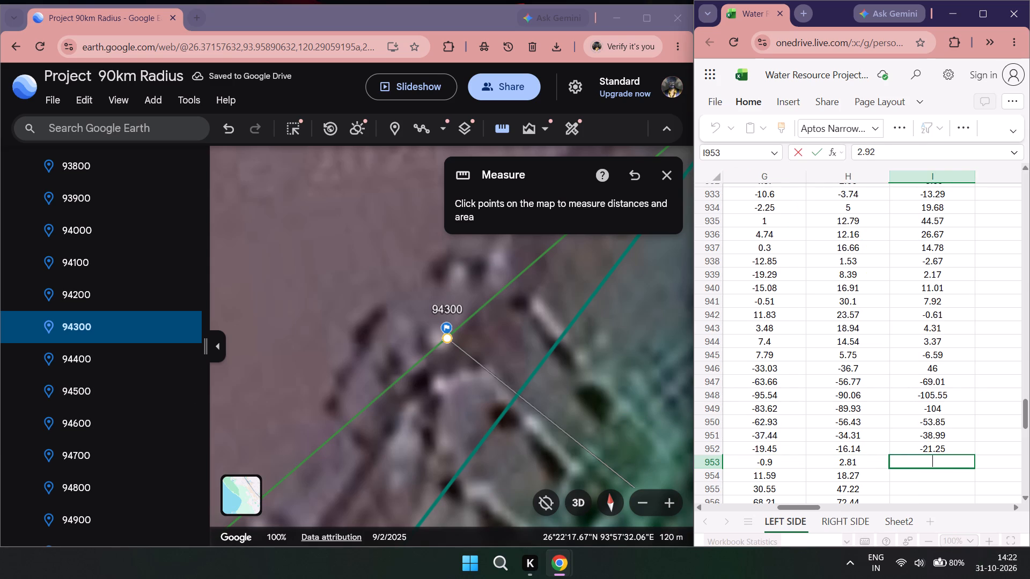
pyautogui.write('-2.92')
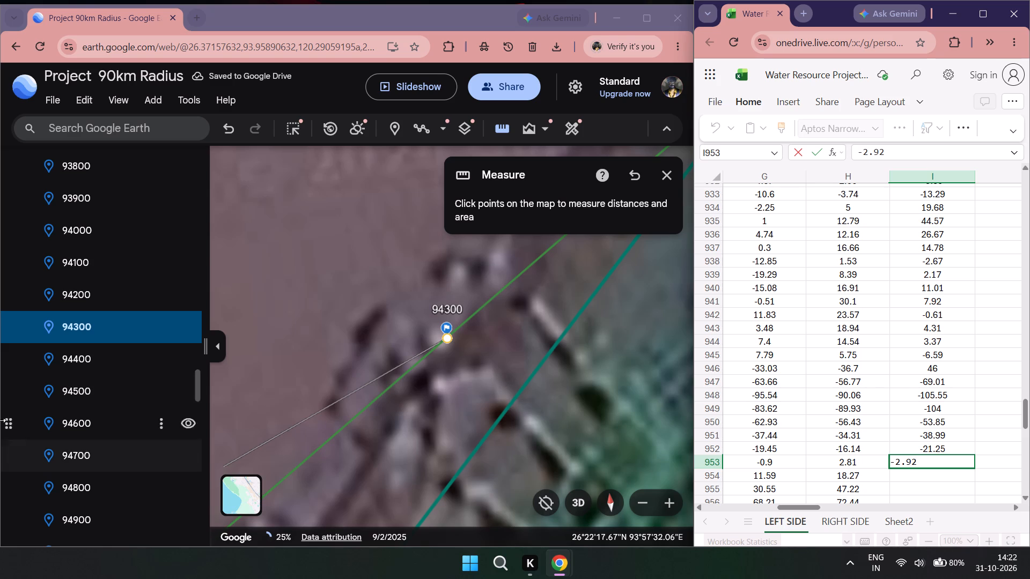
# Go to placemark 94400, measure from it to the teal line with a fresh measurement, and record 13.11 in cell I954.
pyautogui.doubleClick(65, 363)
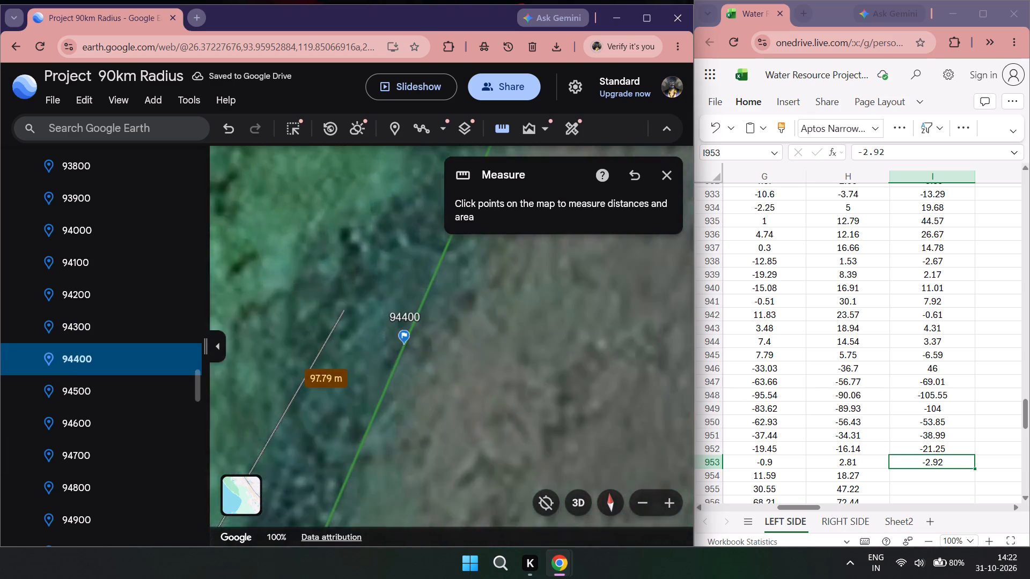
pyautogui.scroll(-3, 315, 358)
pyautogui.moveTo(315, 358); pyautogui.dragTo(475, 358)
pyautogui.doubleClick(504, 132)
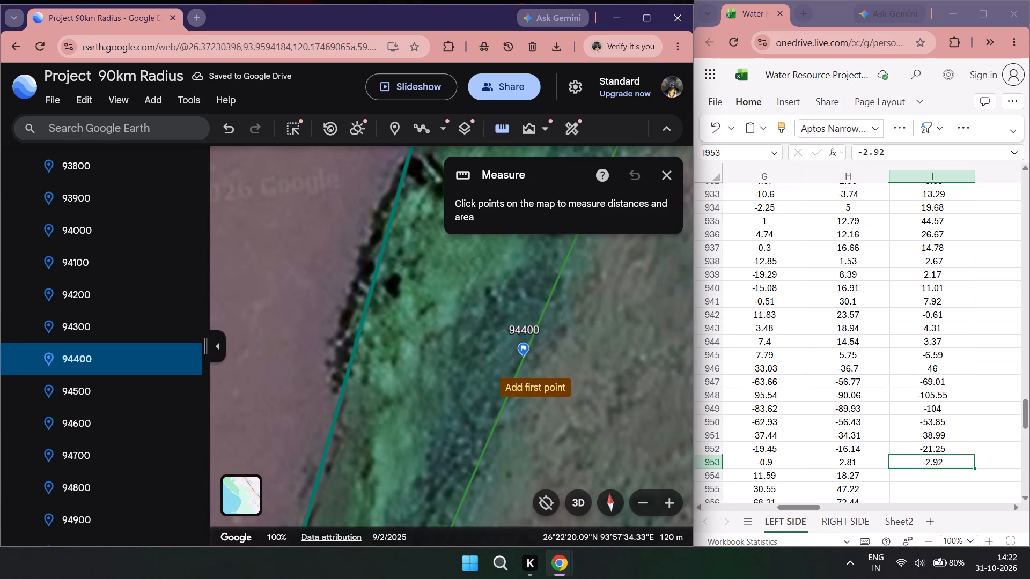
pyautogui.click(523, 361)
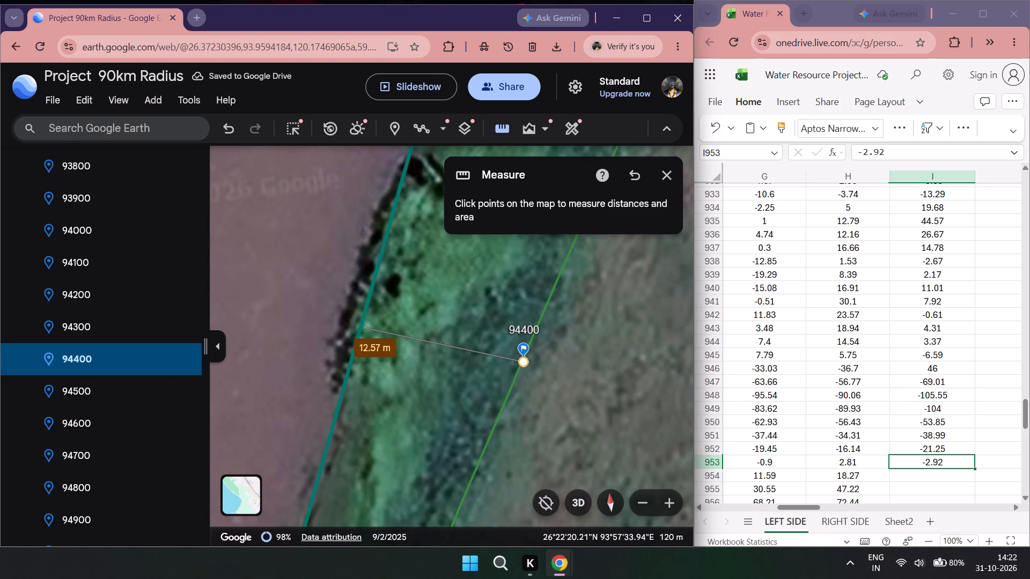
pyautogui.doubleClick(941, 473)
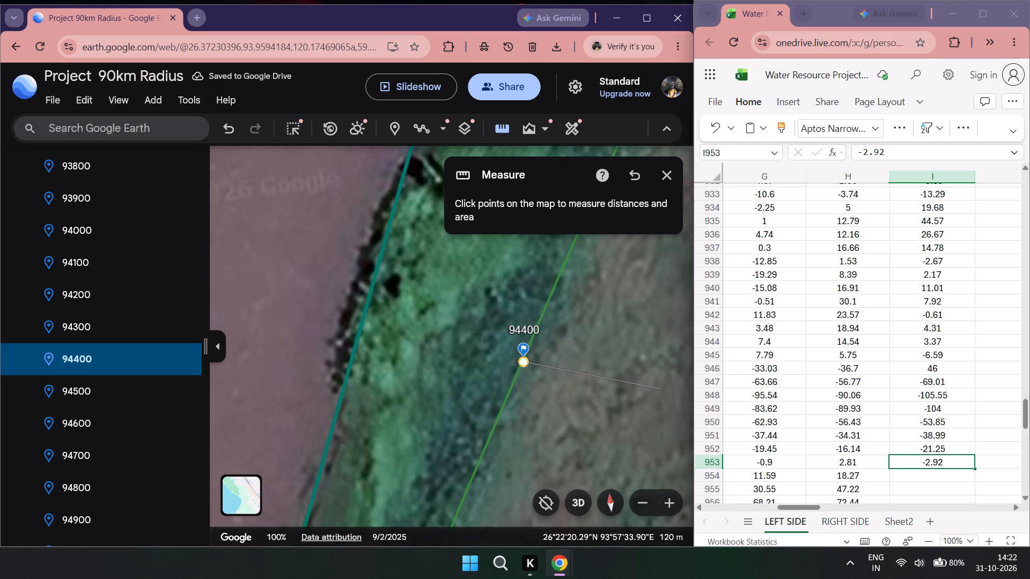
pyautogui.press('2')
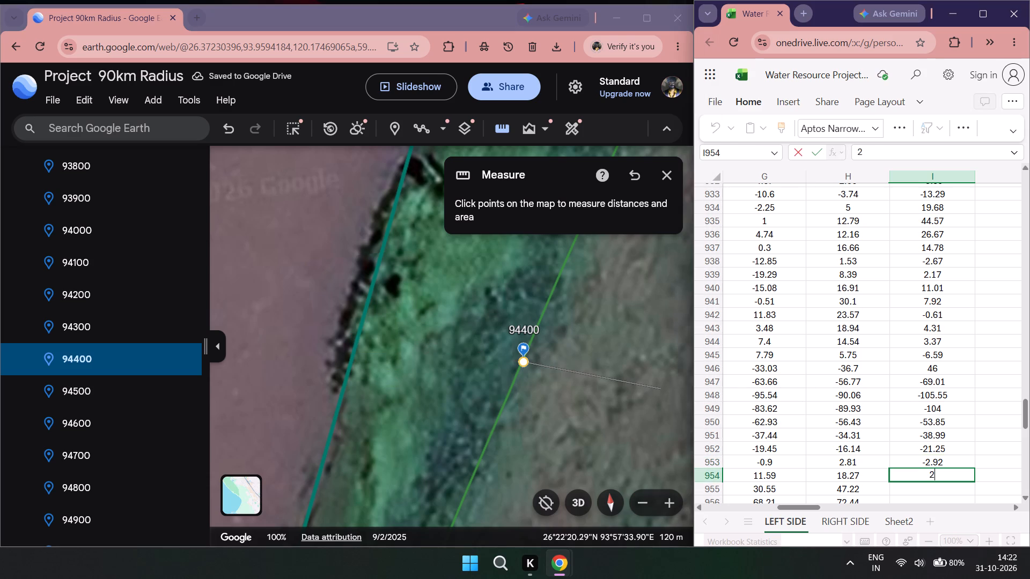
pyautogui.press('BackSpace')
pyautogui.write('13')
pyautogui.write('.11')
pyautogui.moveTo(168, 434); pyautogui.dragTo(89, 461, button='right')
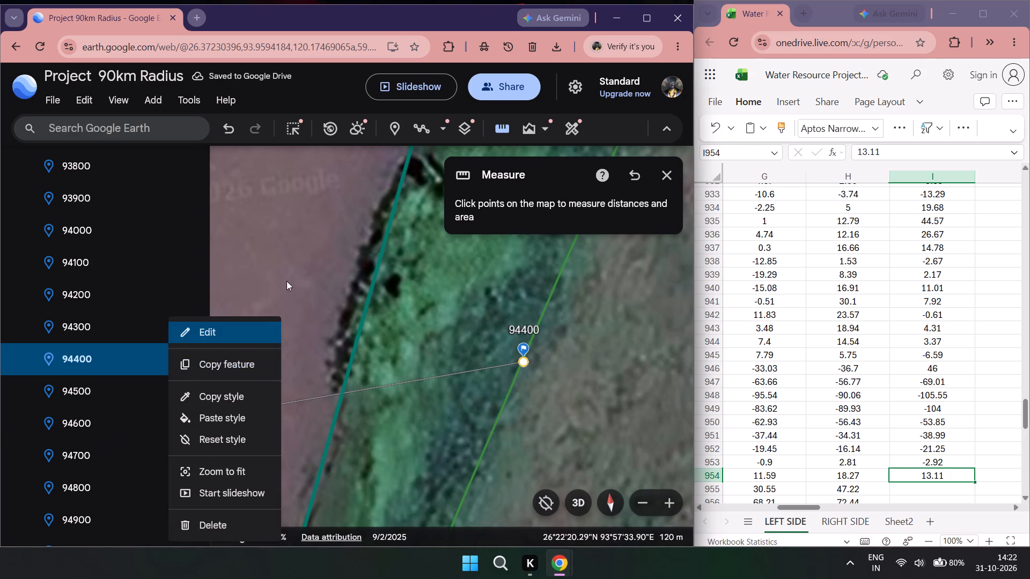
pyautogui.click(290, 274)
# Go to placemark 94500, measure from it to the teal line with a fresh measurement, and record 36.67 in cell I955.
pyautogui.doubleClick(84, 383)
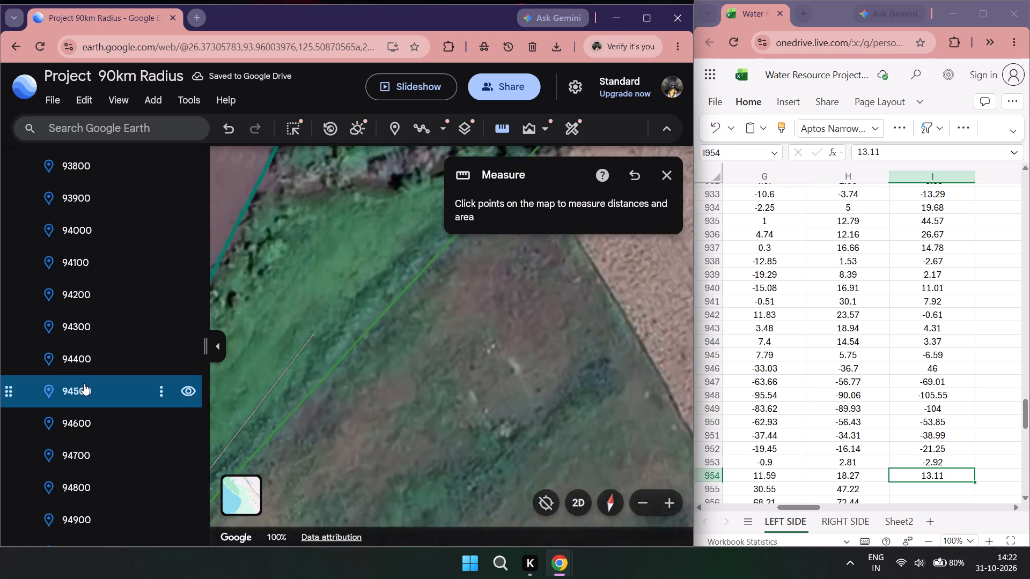
pyautogui.scroll(-5, 282, 376)
pyautogui.moveTo(316, 377); pyautogui.dragTo(463, 443)
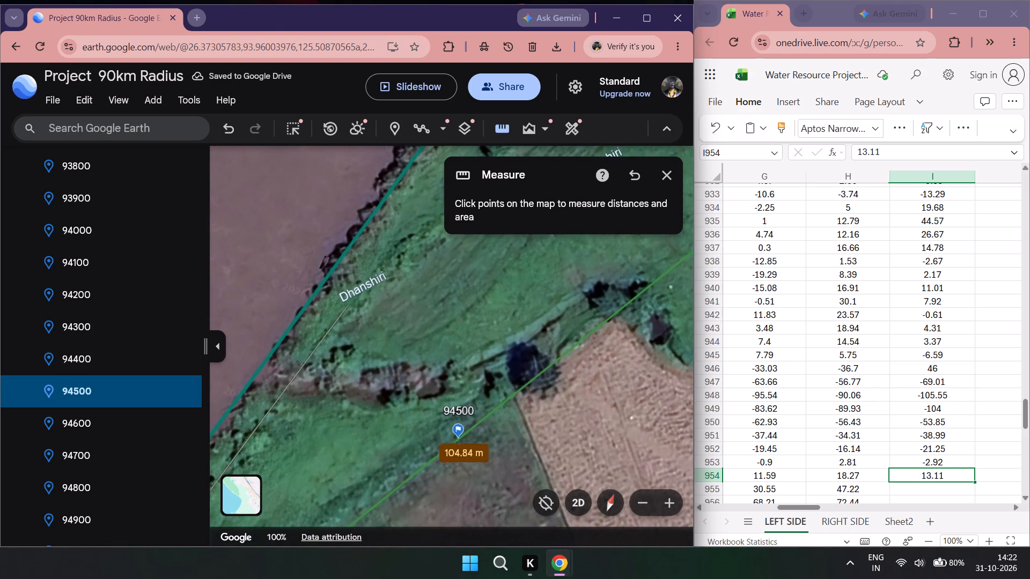
pyautogui.doubleClick(499, 133)
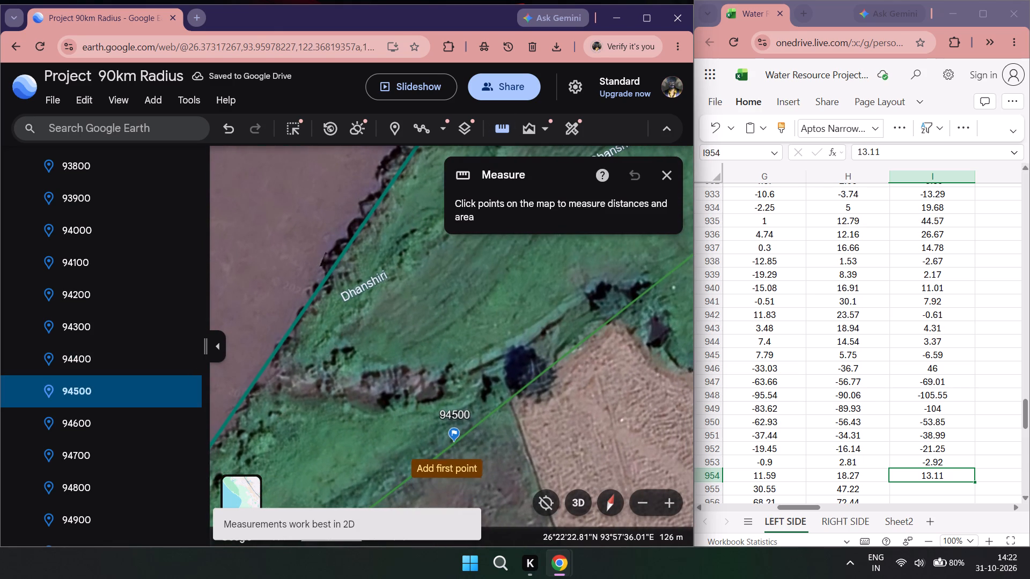
pyautogui.click(455, 444)
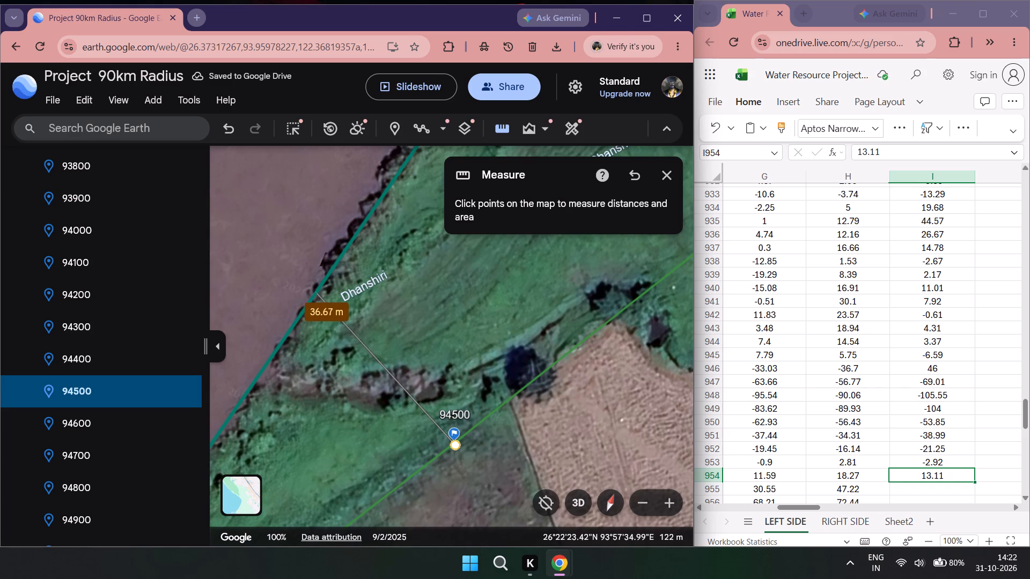
pyautogui.scroll(-2, 894, 500)
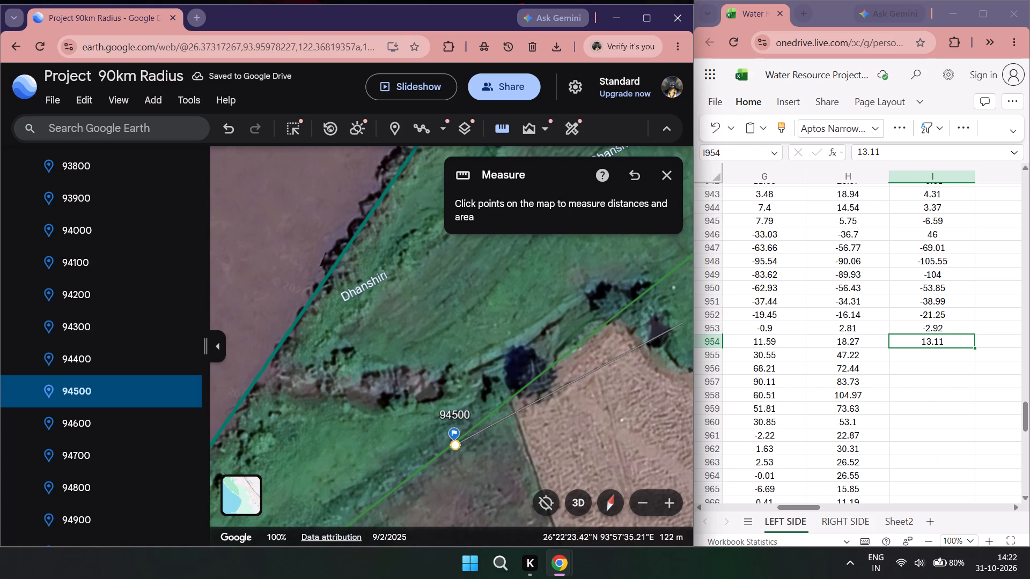
pyautogui.doubleClick(932, 354)
pyautogui.write('36.')
pyautogui.write('67')
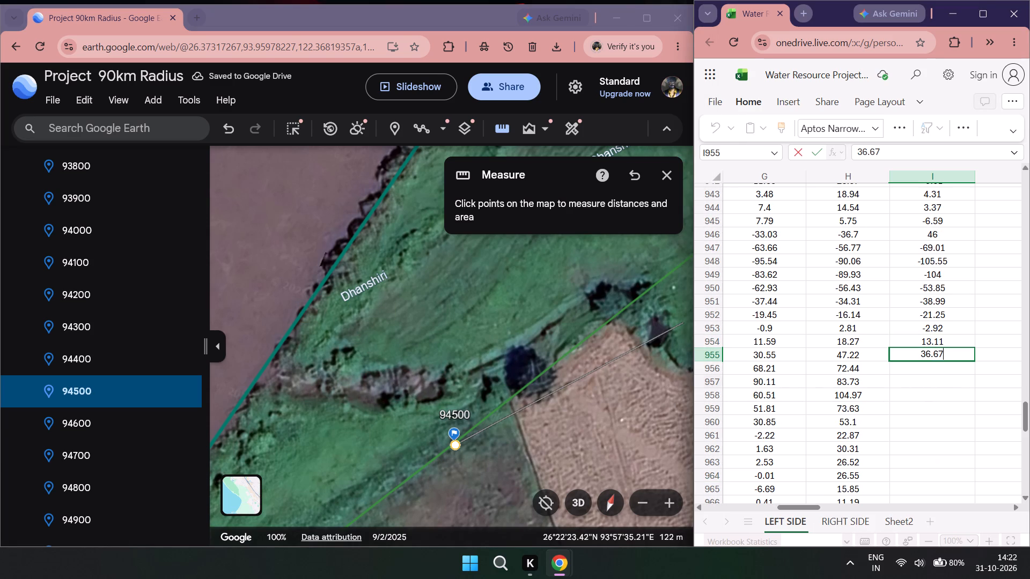
# Go to placemark 94600, measure from it to the teal line with a fresh measurement, and record 67.97 in cell I956.
pyautogui.doubleClick(73, 423)
pyautogui.scroll(-2, 422, 359)
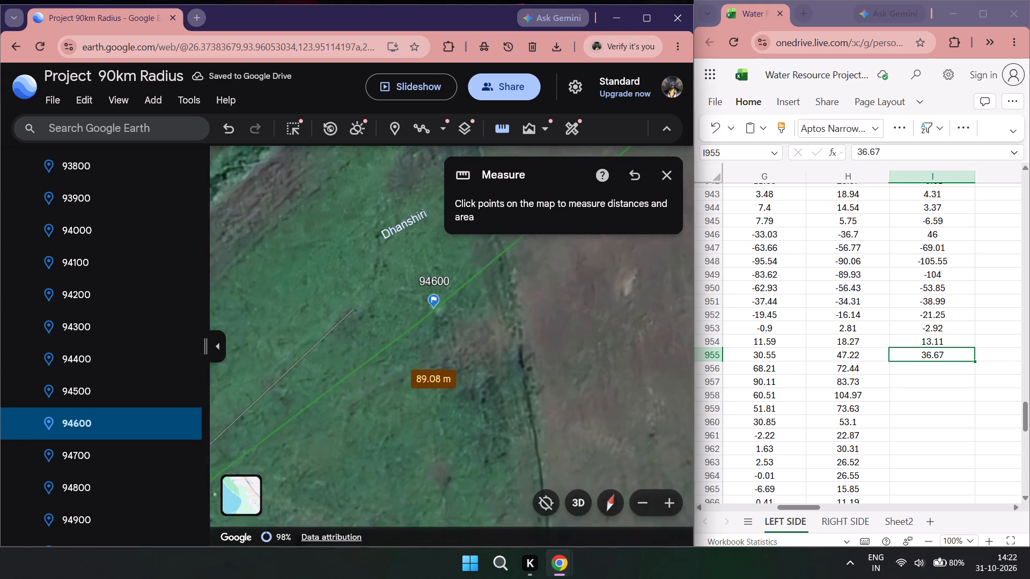
pyautogui.scroll(-2, 428, 363)
pyautogui.moveTo(401, 345); pyautogui.dragTo(398, 374)
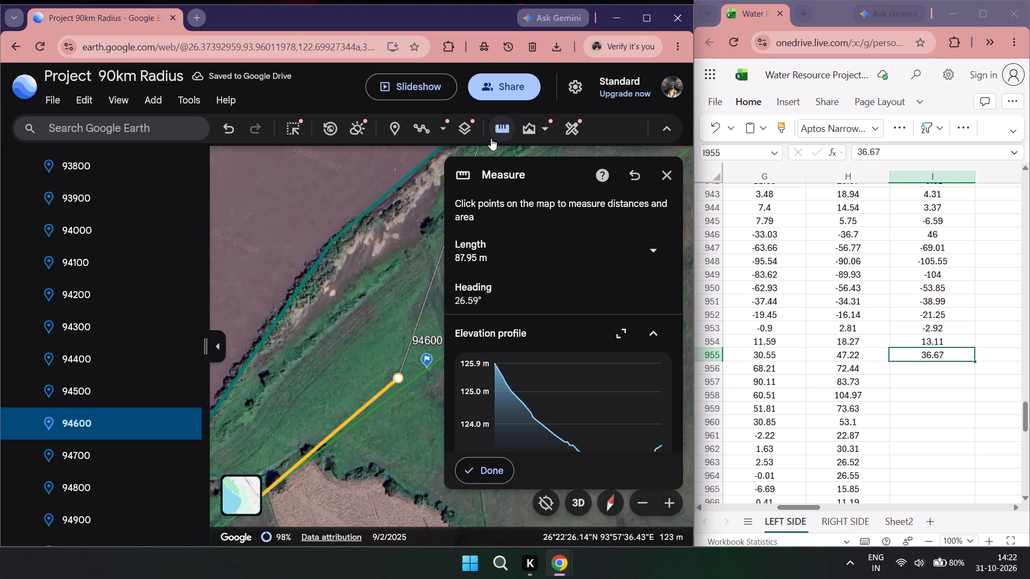
pyautogui.doubleClick(497, 135)
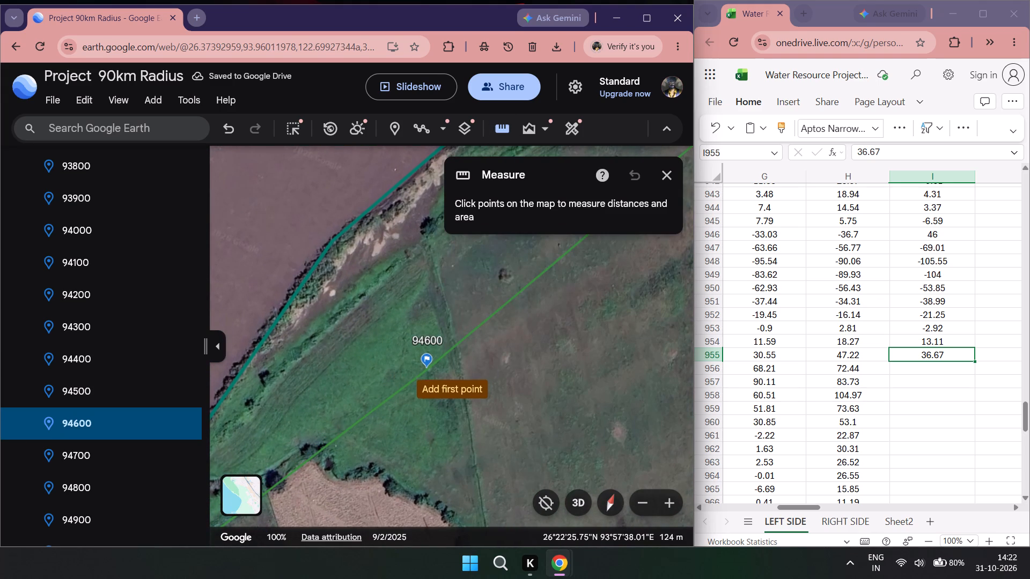
pyautogui.click(428, 369)
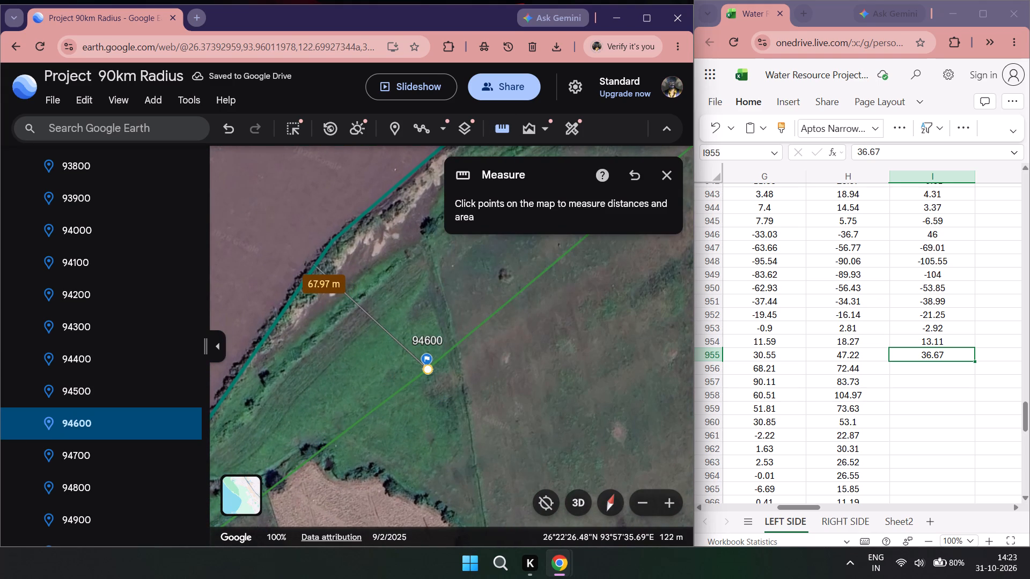
pyautogui.doubleClick(936, 365)
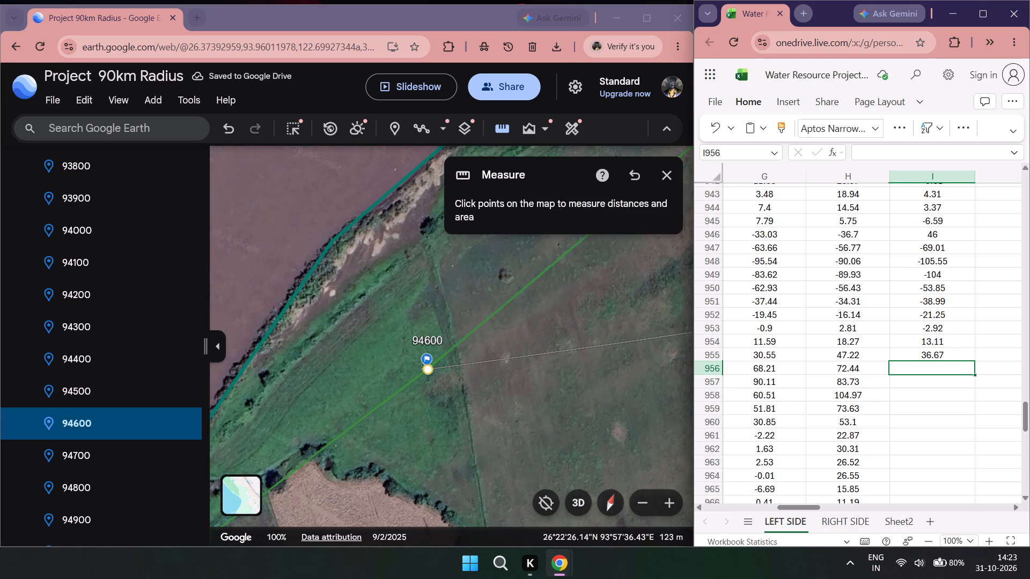
pyautogui.doubleClick(931, 370)
pyautogui.write('67.97')
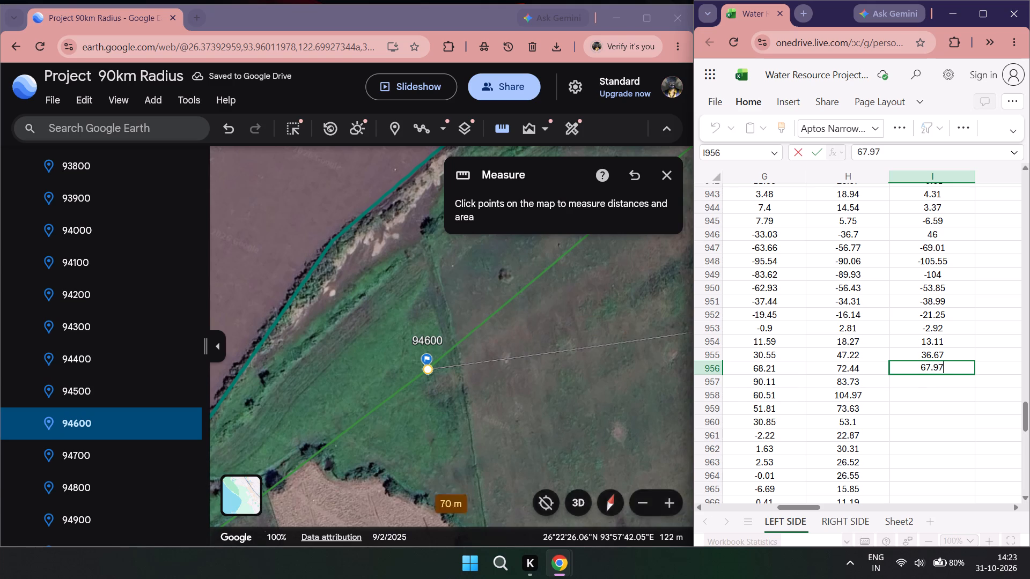
# Go to placemark 94700, measure from it to the teal line with a fresh measurement, and record 70.55 in cell I957.
pyautogui.doubleClick(72, 455)
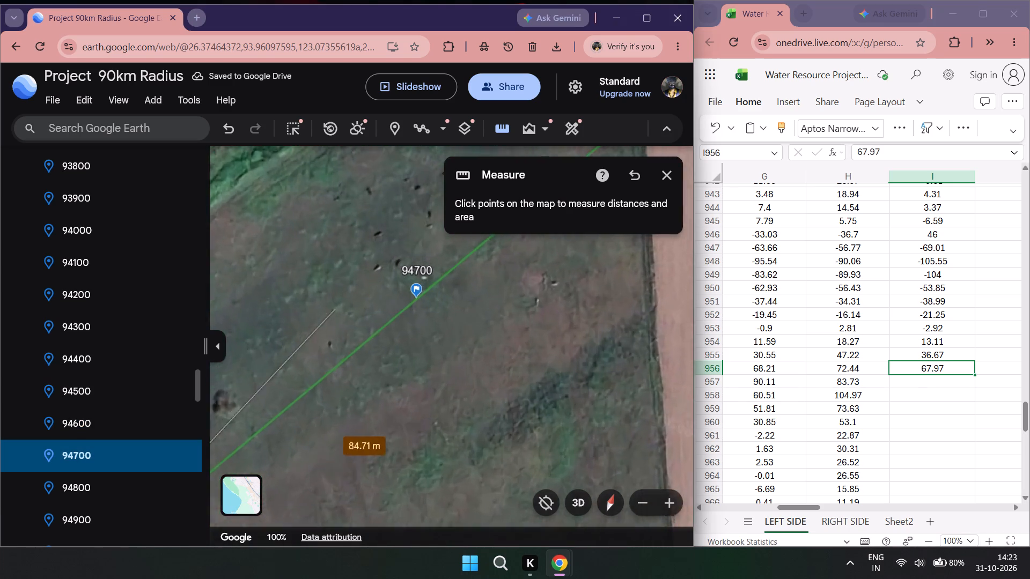
pyautogui.scroll(-3, 356, 421)
pyautogui.moveTo(321, 404); pyautogui.dragTo(378, 435)
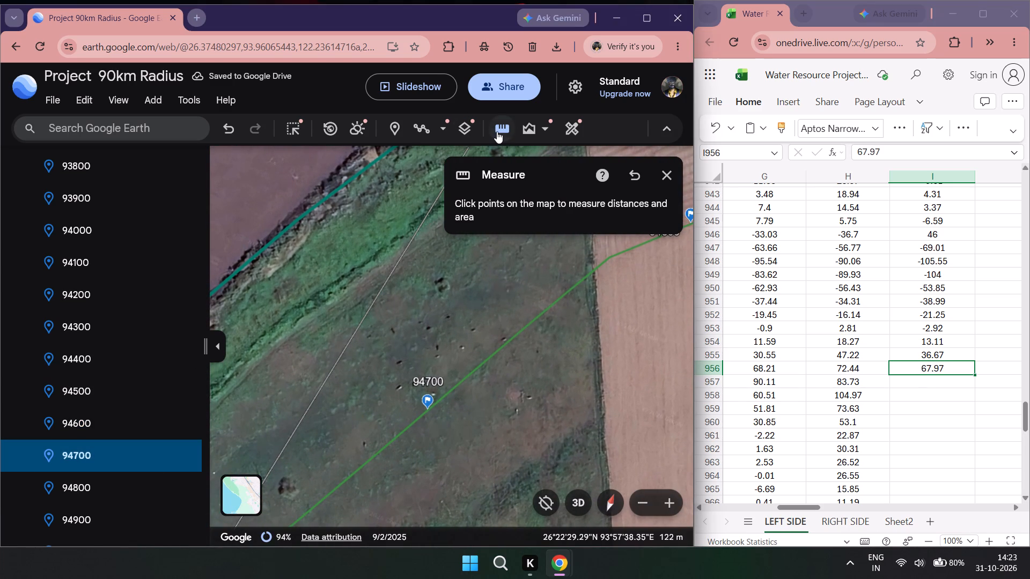
pyautogui.doubleClick(497, 131)
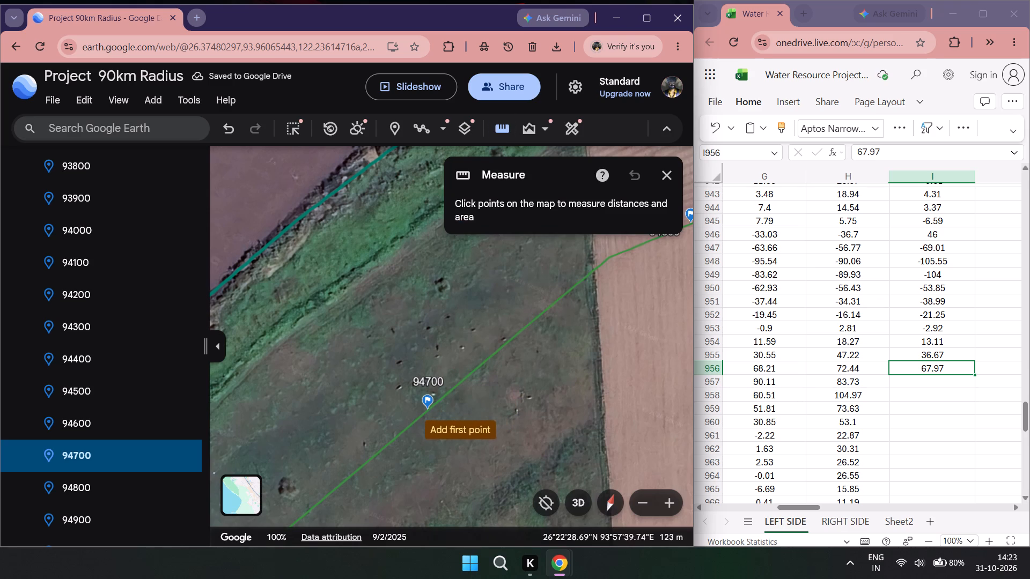
pyautogui.click(431, 410)
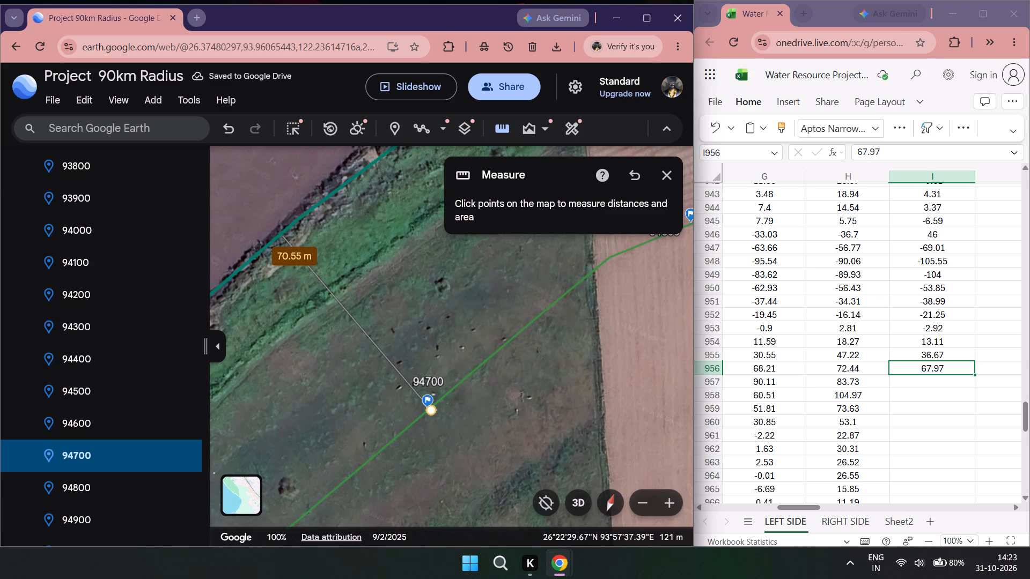
pyautogui.doubleClick(914, 381)
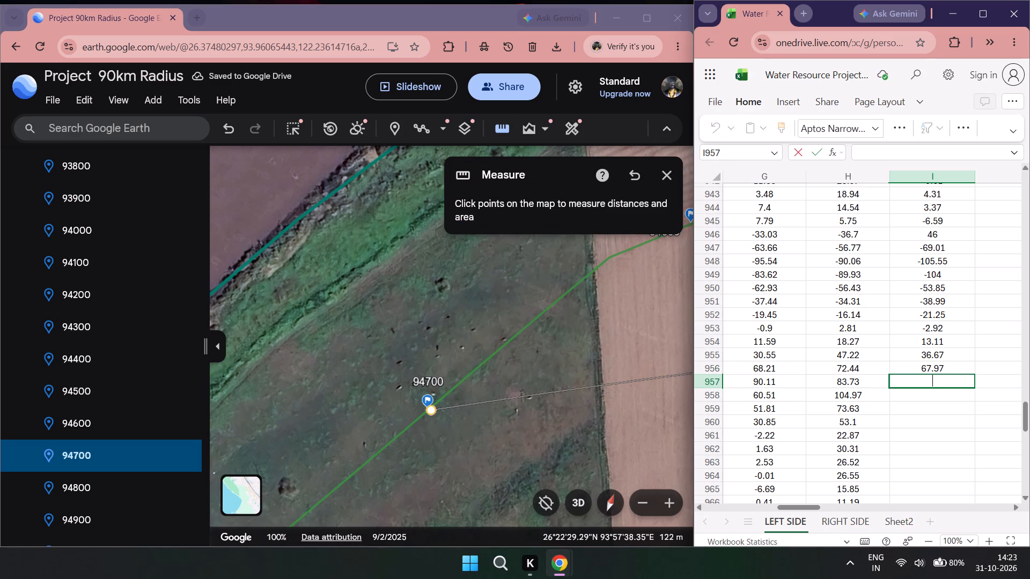
pyautogui.write('70')
pyautogui.press('.')
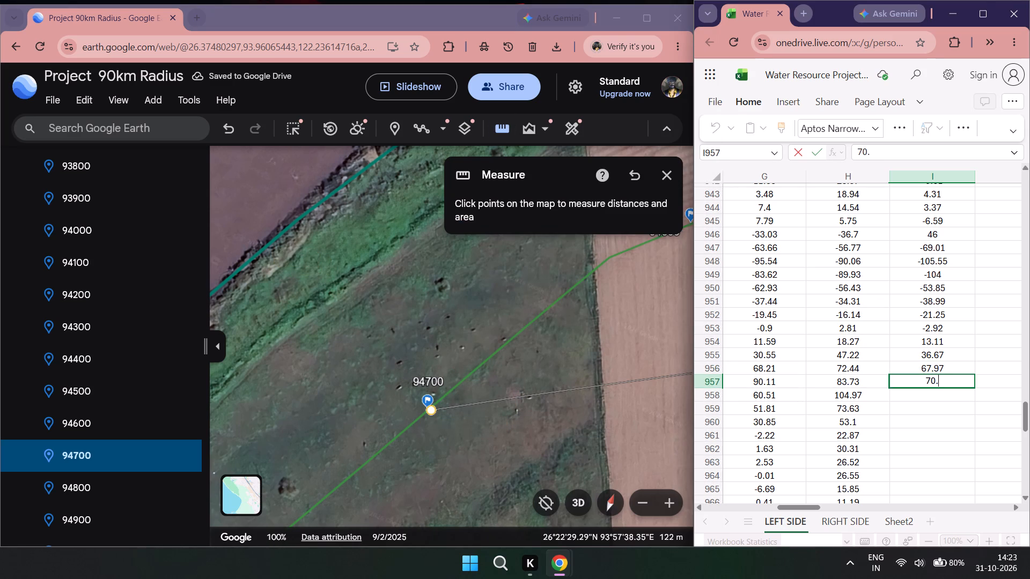
pyautogui.write('55')
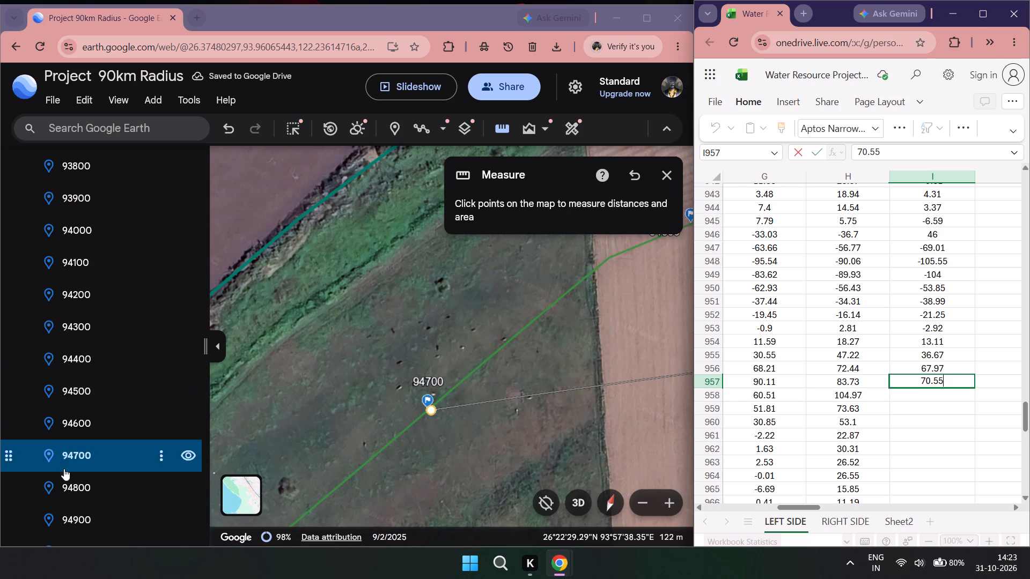
# Go to placemark 94800, measure from it to the teal line with a fresh measurement, and record 69.39 in cell I958.
pyautogui.scroll(-5, 64, 476)
pyautogui.doubleClick(89, 216)
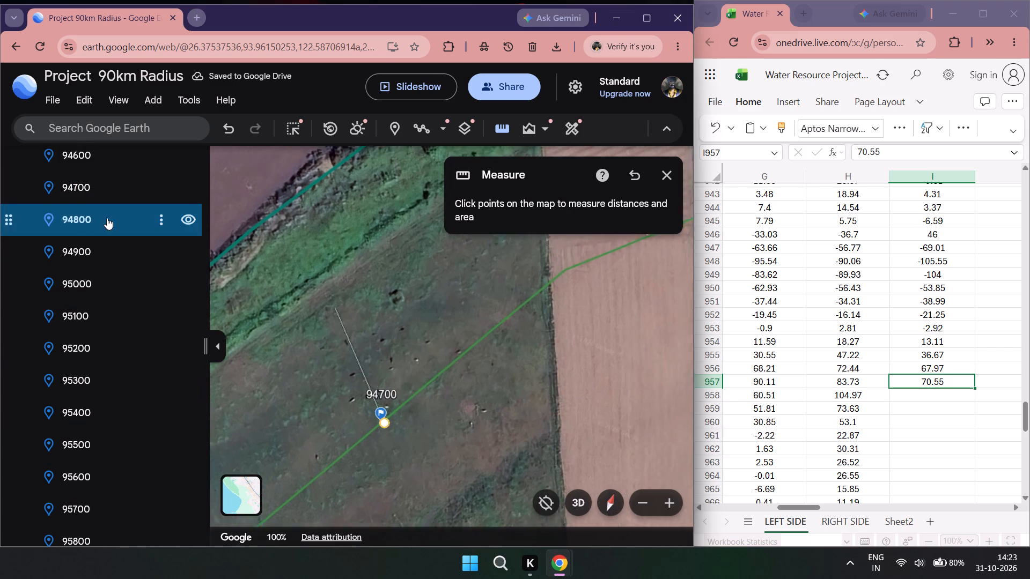
pyautogui.scroll(-4, 466, 288)
pyautogui.moveTo(462, 289); pyautogui.dragTo(437, 357)
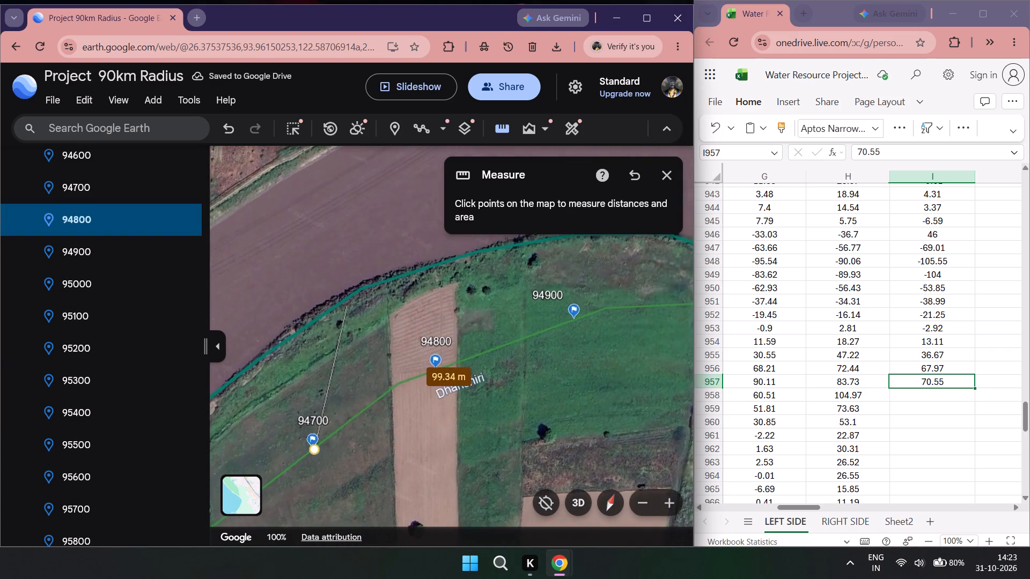
pyautogui.doubleClick(506, 136)
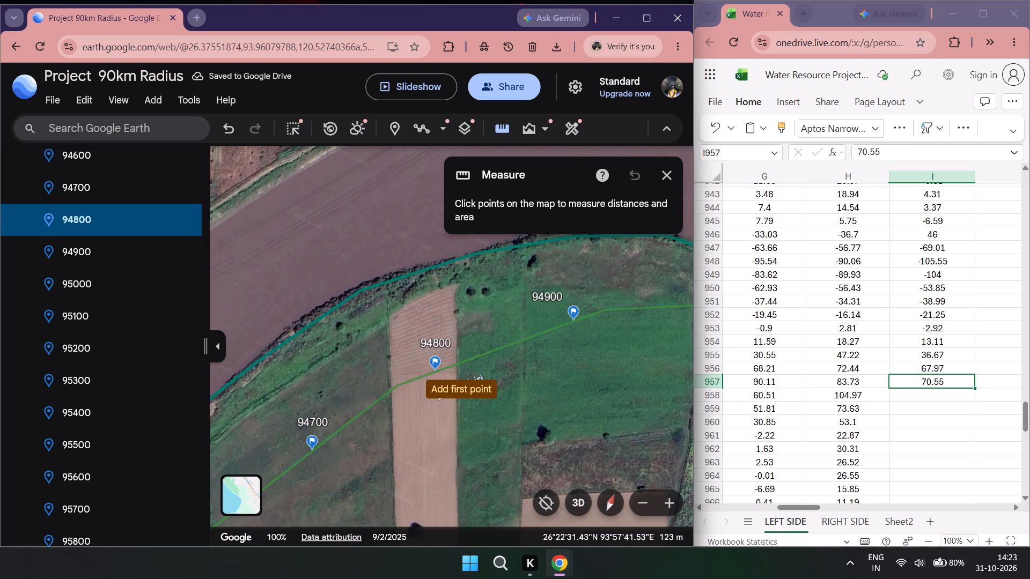
pyautogui.click(436, 370)
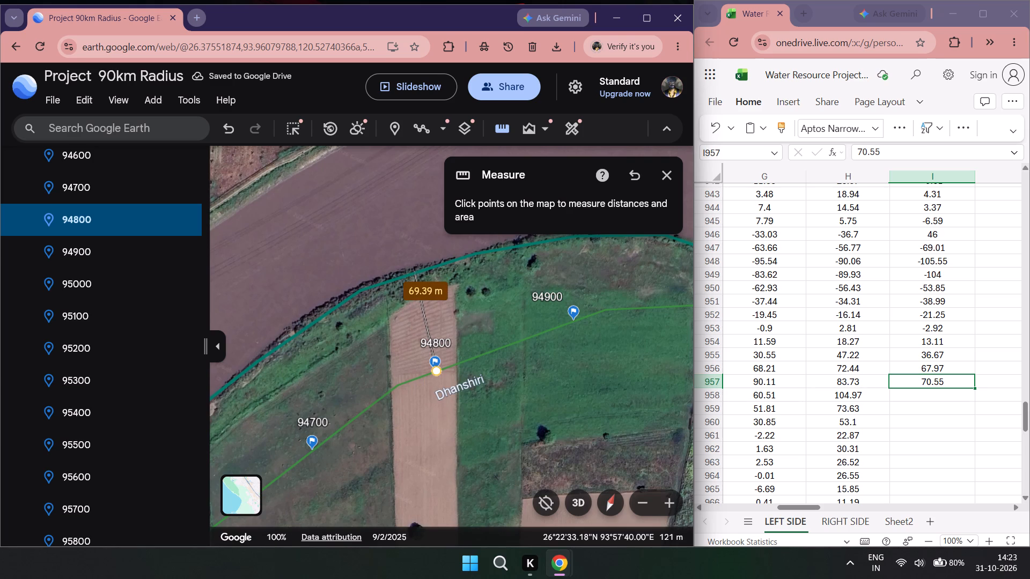
pyautogui.doubleClick(943, 391)
pyautogui.write('69.3')
pyautogui.press('9')
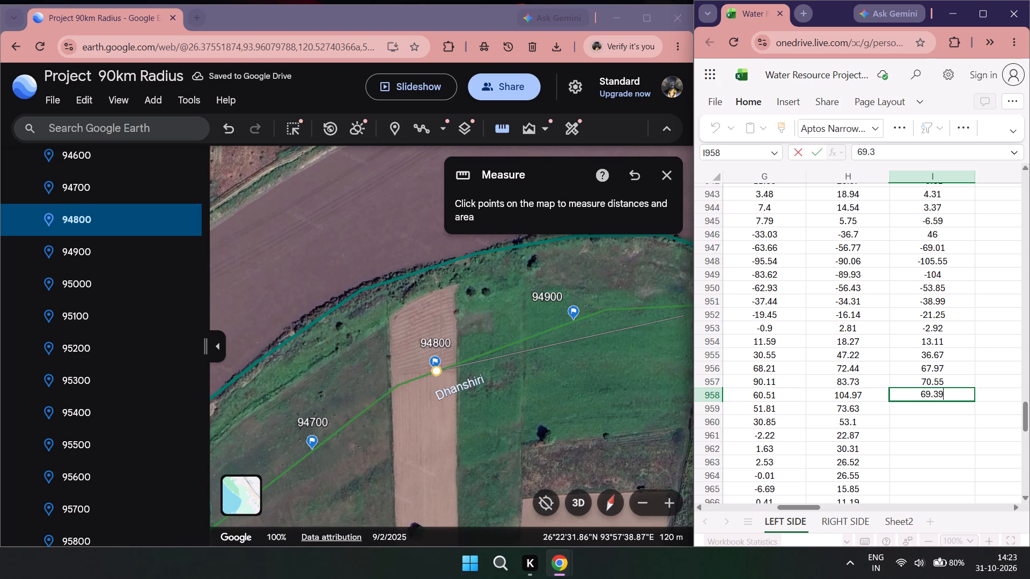
# Go to placemark 94900, measure from it to the teal line with a fresh measurement, and record 57.85 in cell I959.
pyautogui.doubleClick(72, 257)
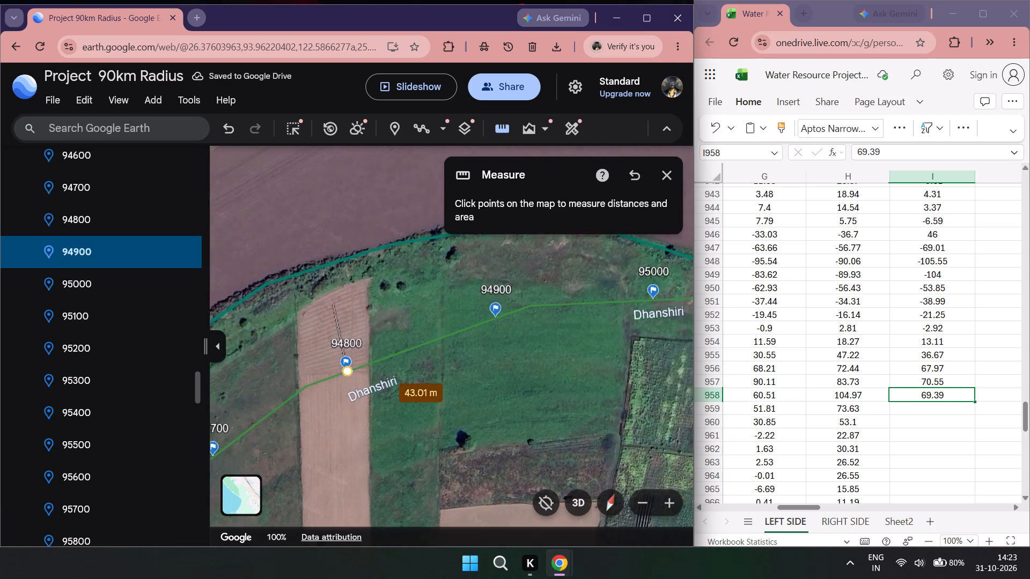
pyautogui.scroll(-1, 481, 407)
pyautogui.moveTo(425, 265); pyautogui.dragTo(413, 325)
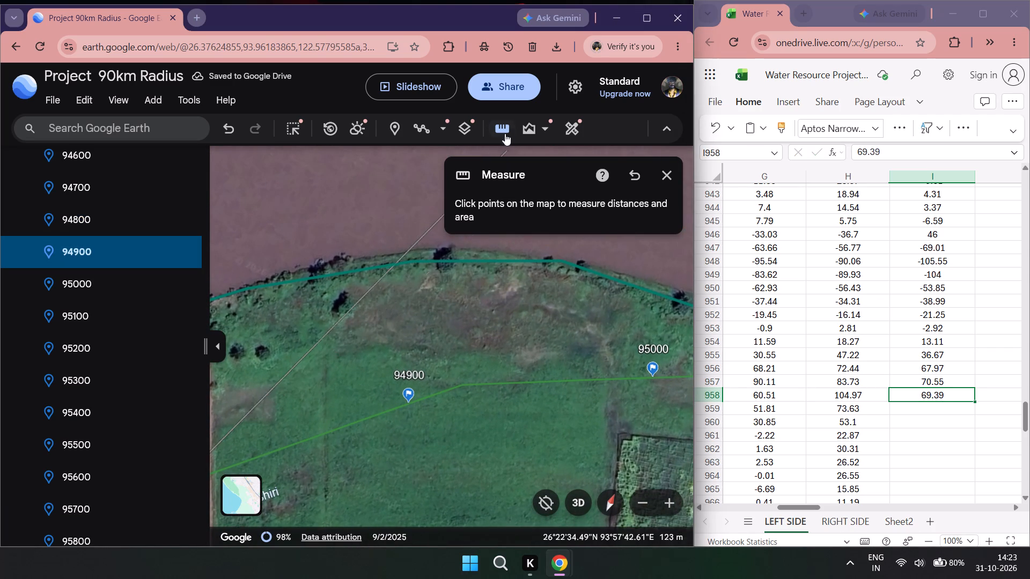
pyautogui.doubleClick(502, 122)
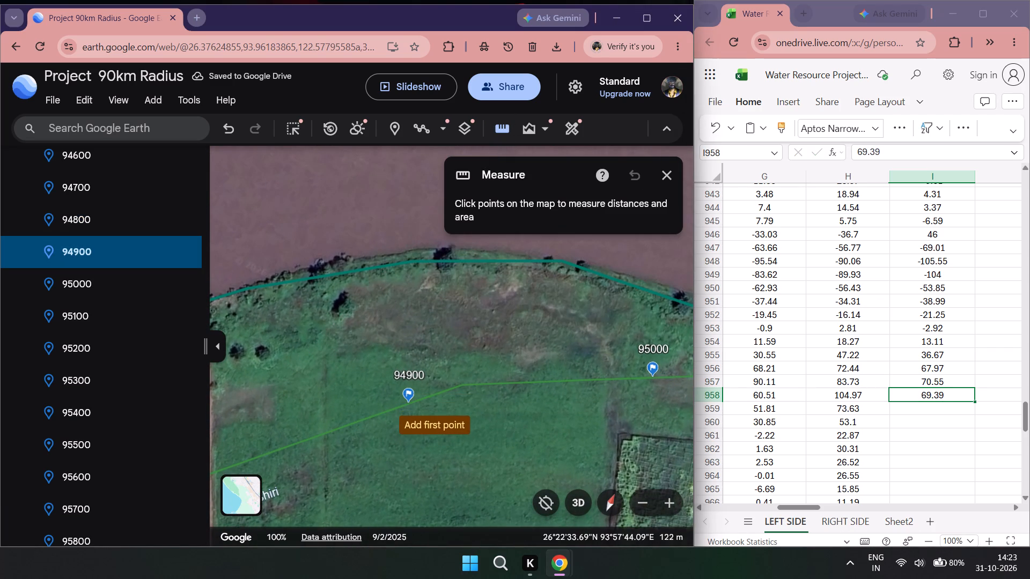
pyautogui.click(410, 405)
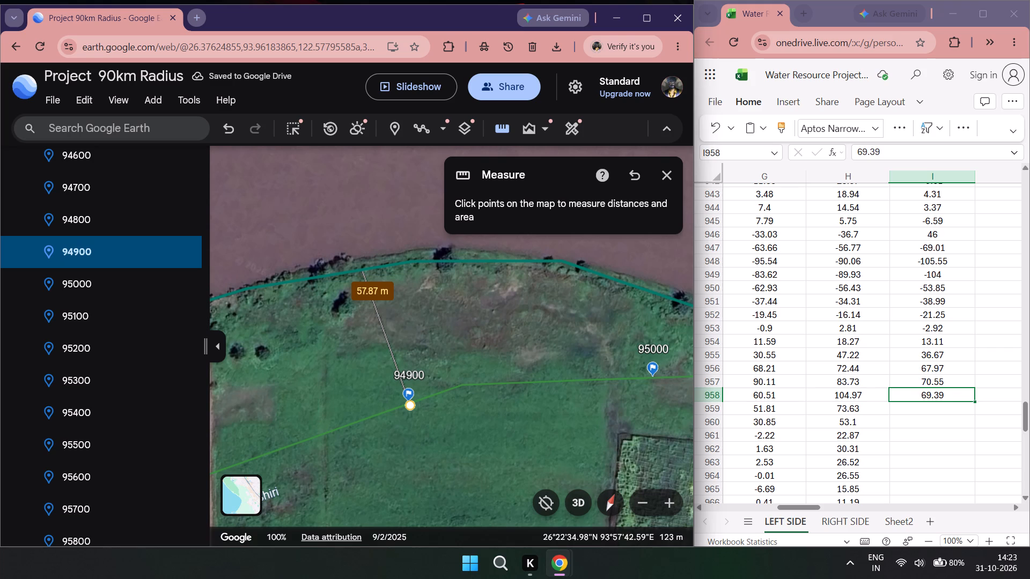
pyautogui.doubleClick(925, 410)
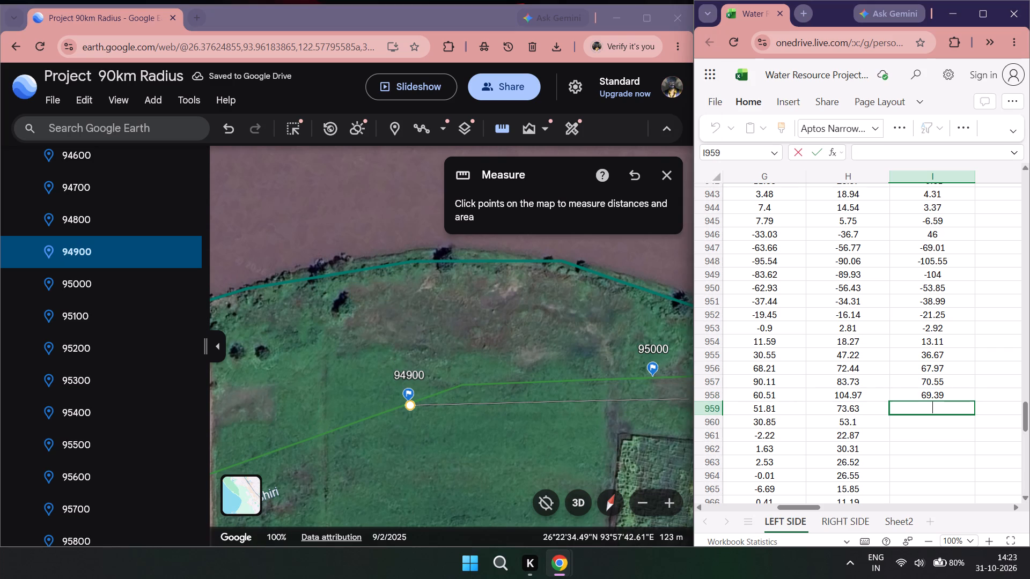
pyautogui.write('57.85')
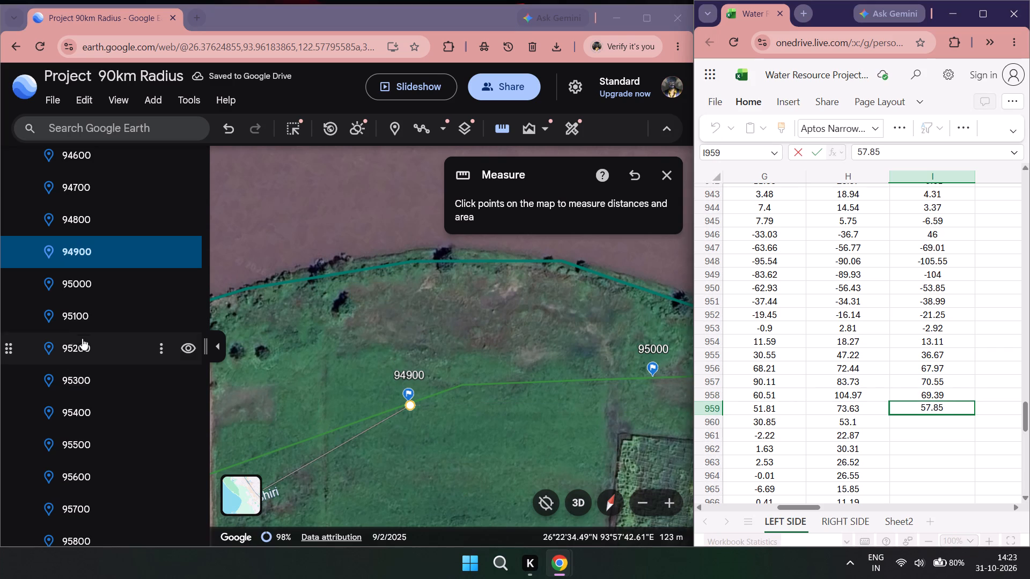
# Go to placemark 95000, measure from it to the teal line with a fresh measurement, and record 33.03 in cell I960.
pyautogui.doubleClick(94, 279)
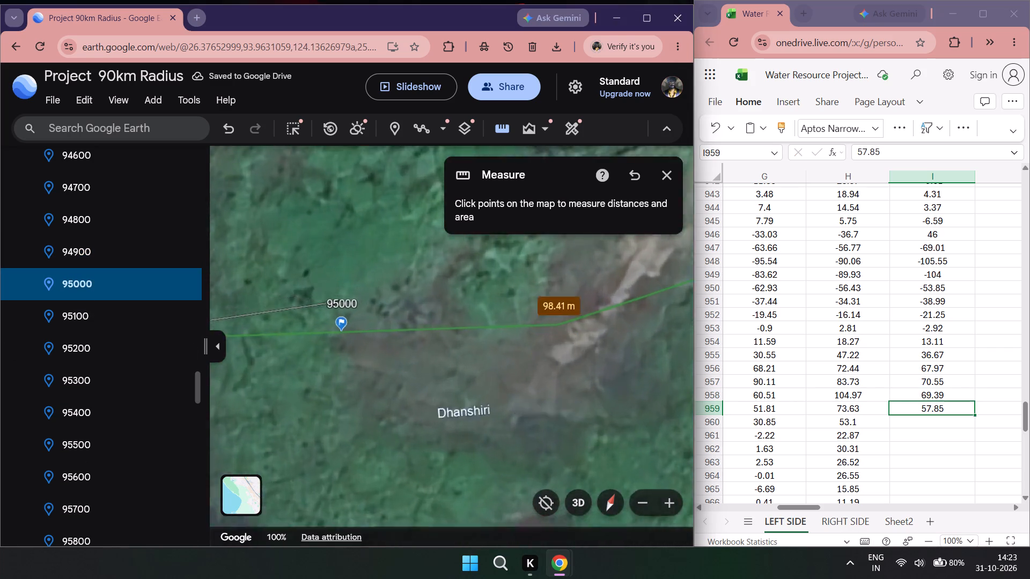
pyautogui.scroll(-3, 556, 266)
pyautogui.moveTo(498, 305); pyautogui.dragTo(405, 467)
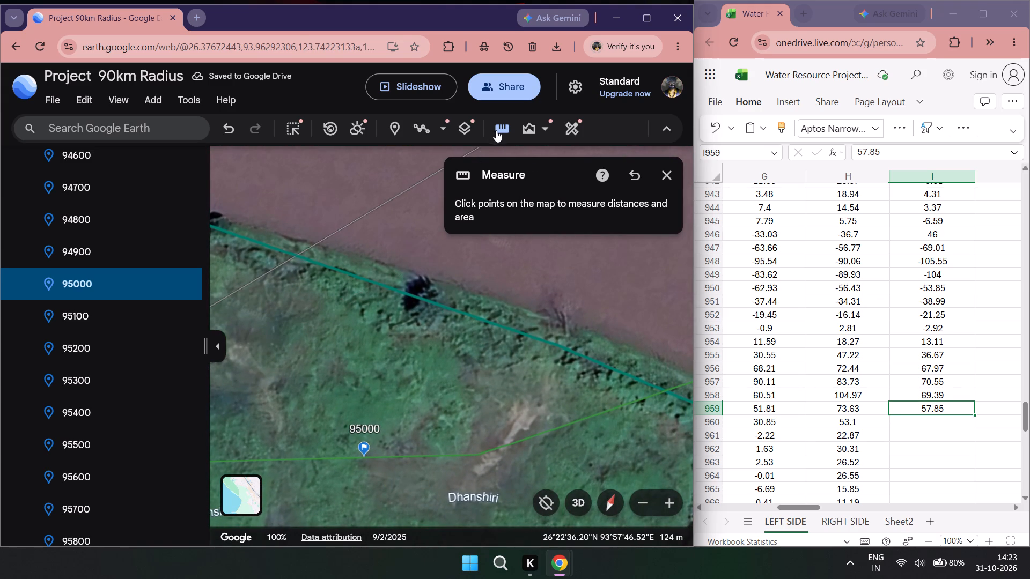
pyautogui.doubleClick(498, 129)
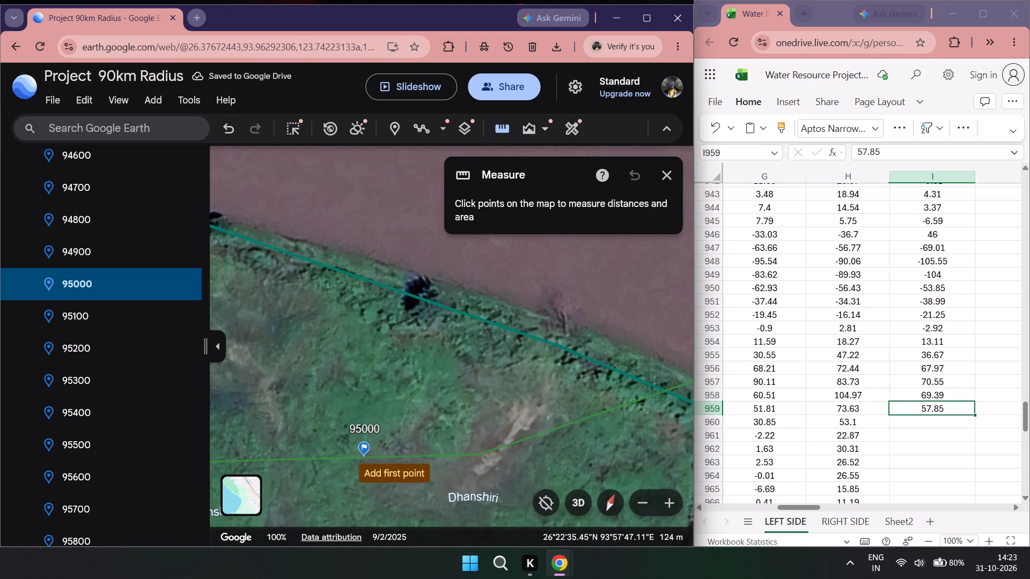
pyautogui.click(369, 459)
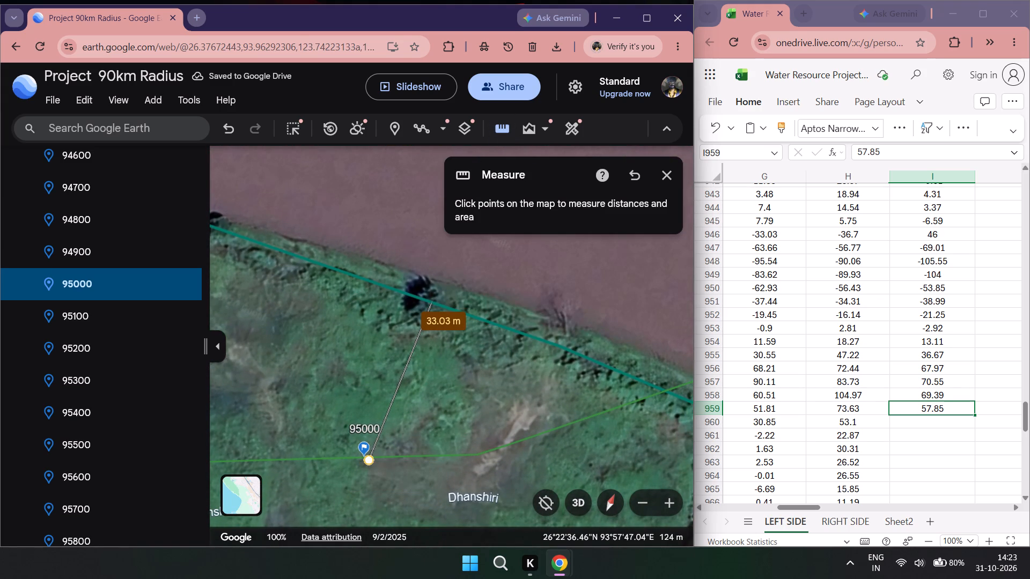
pyautogui.doubleClick(935, 423)
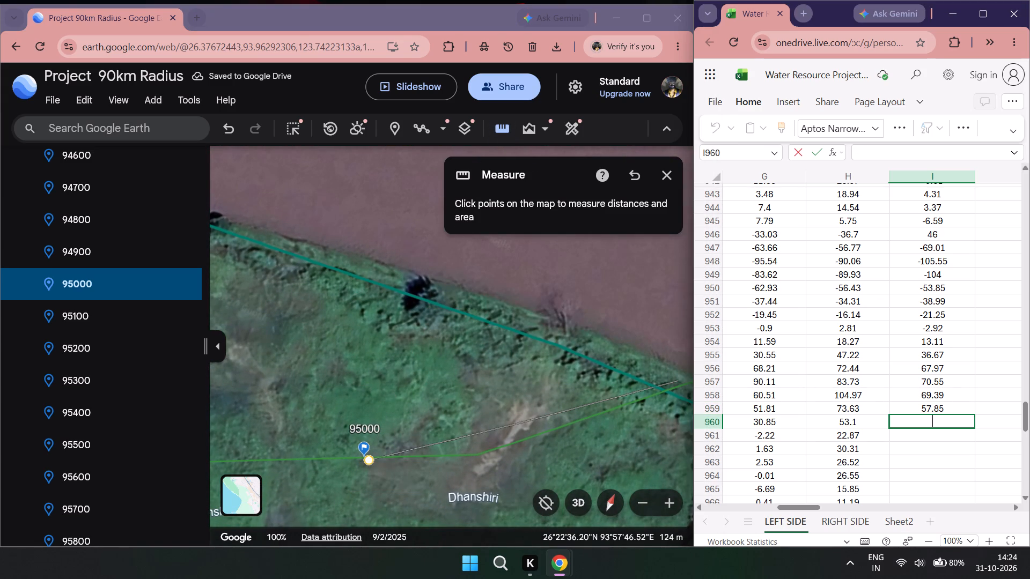
pyautogui.write('33.03')
# Go to placemark 95100 and try to measure from it to the teal line with a fresh measurement.
pyautogui.doubleClick(91, 314)
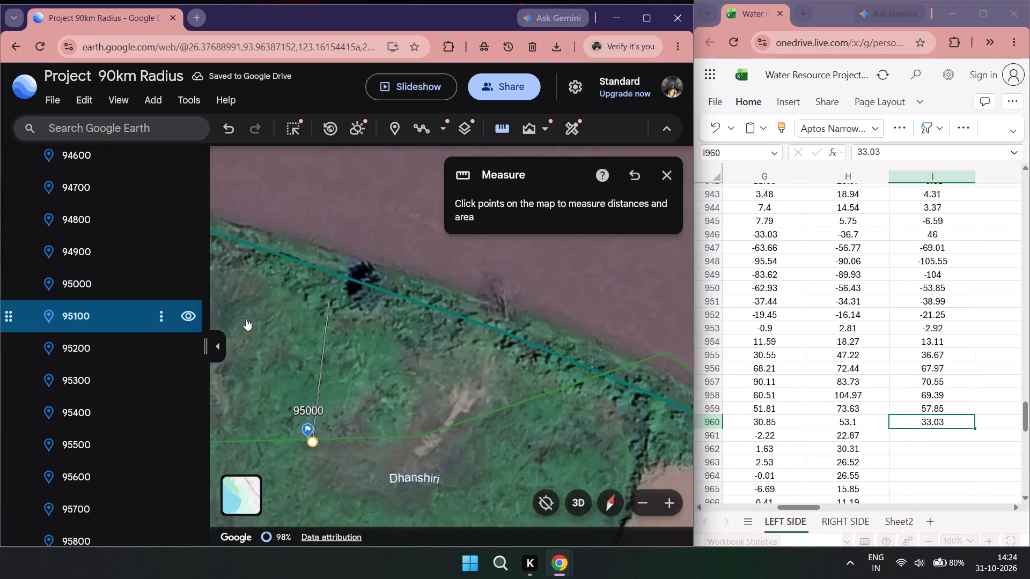
pyautogui.scroll(-1, 517, 420)
pyautogui.doubleClick(496, 122)
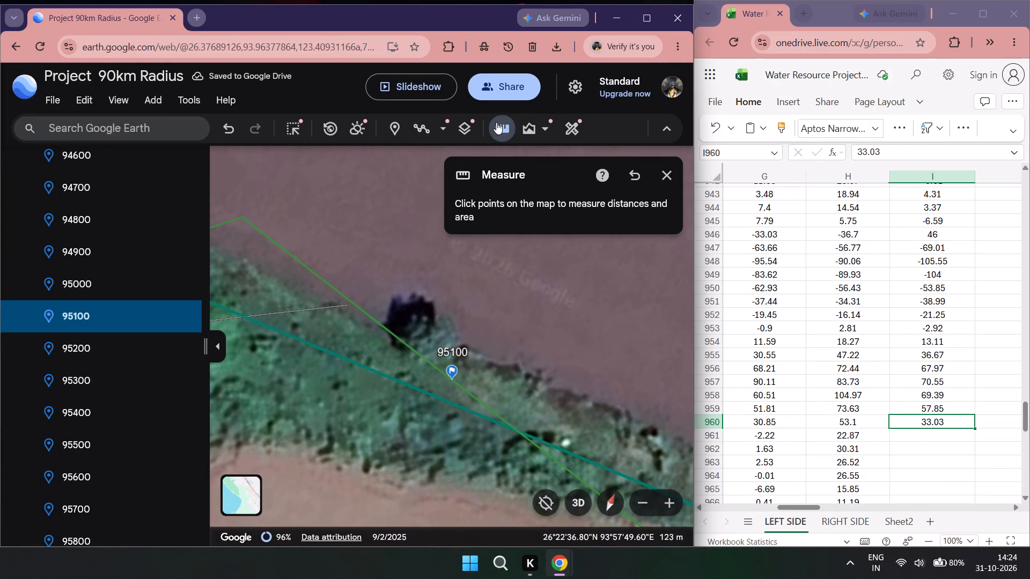
pyautogui.click(453, 383)
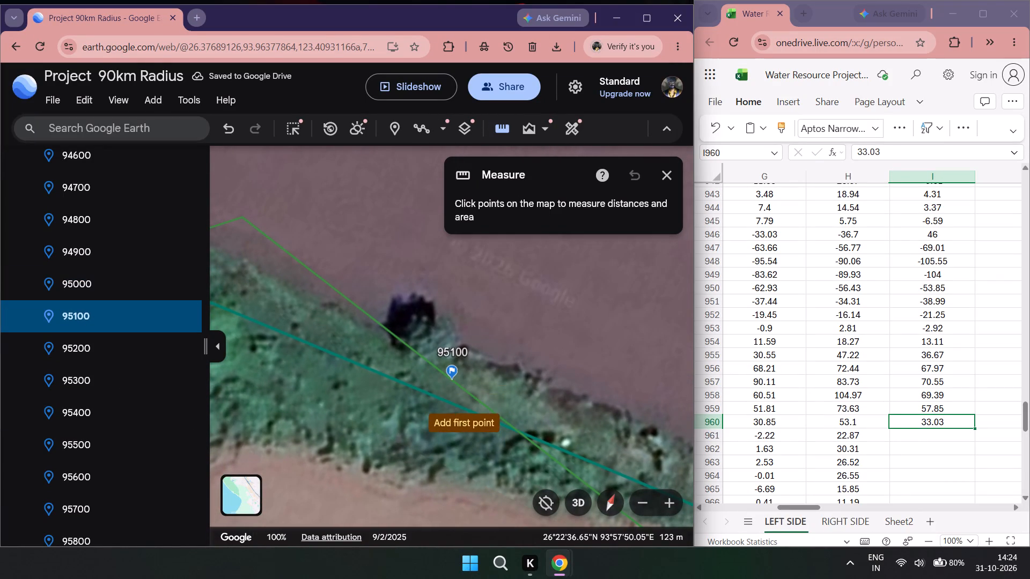
pyautogui.click(451, 375)
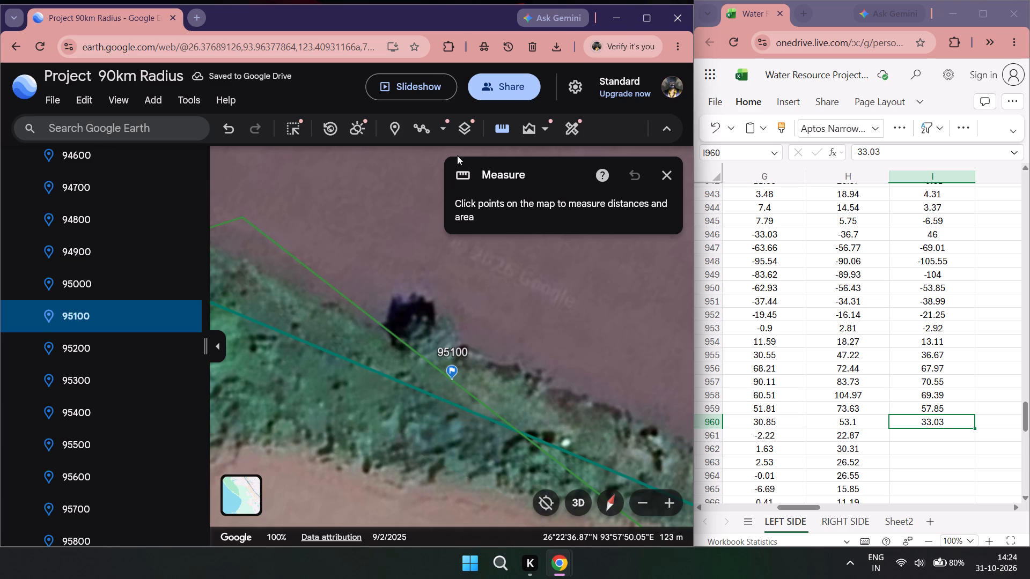
pyautogui.doubleClick(497, 129)
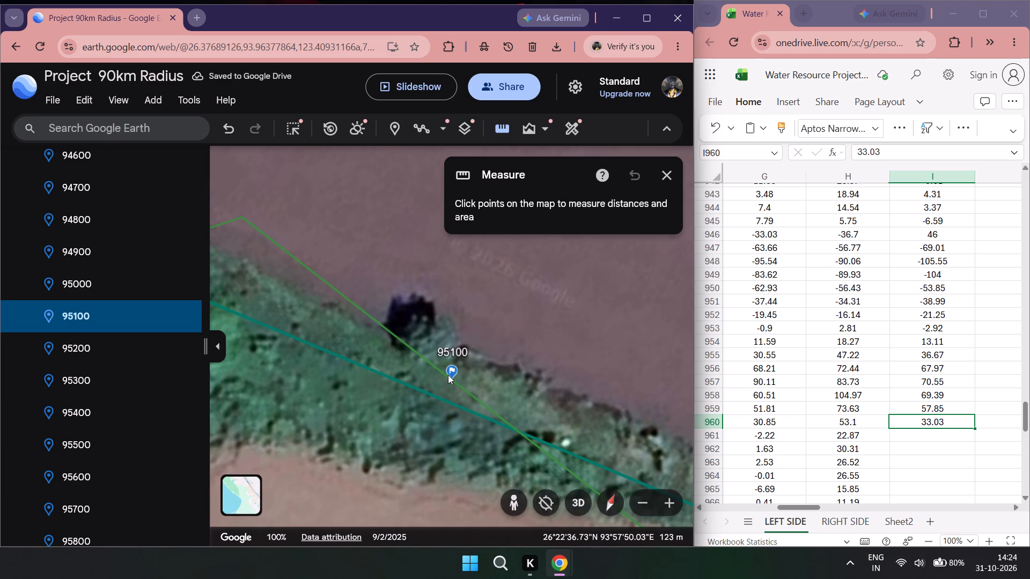
pyautogui.click(505, 127)
pyautogui.click(505, 127)
pyautogui.click(448, 381)
pyautogui.tripleClick(455, 380)
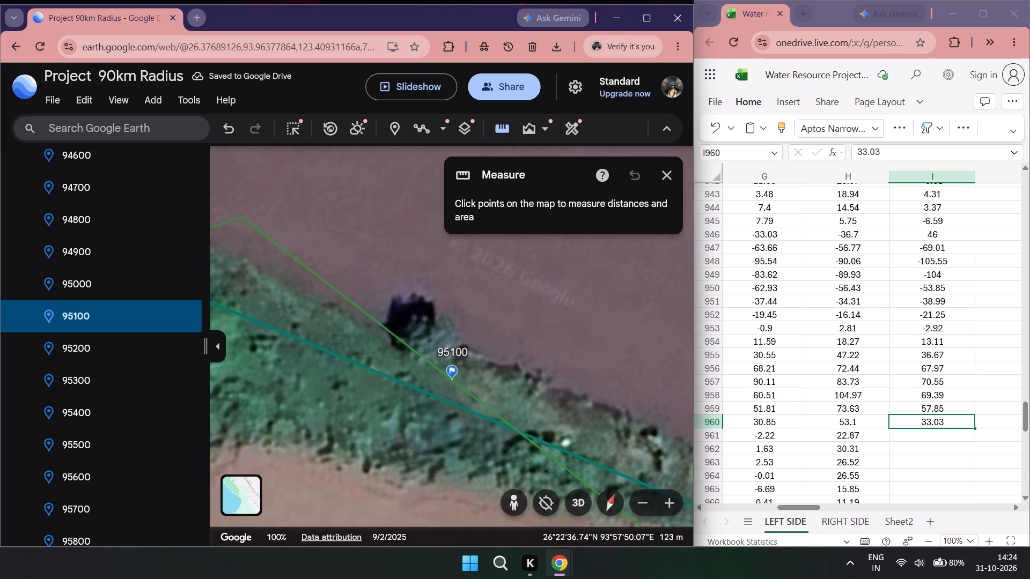
pyautogui.scroll(4, 450, 386)
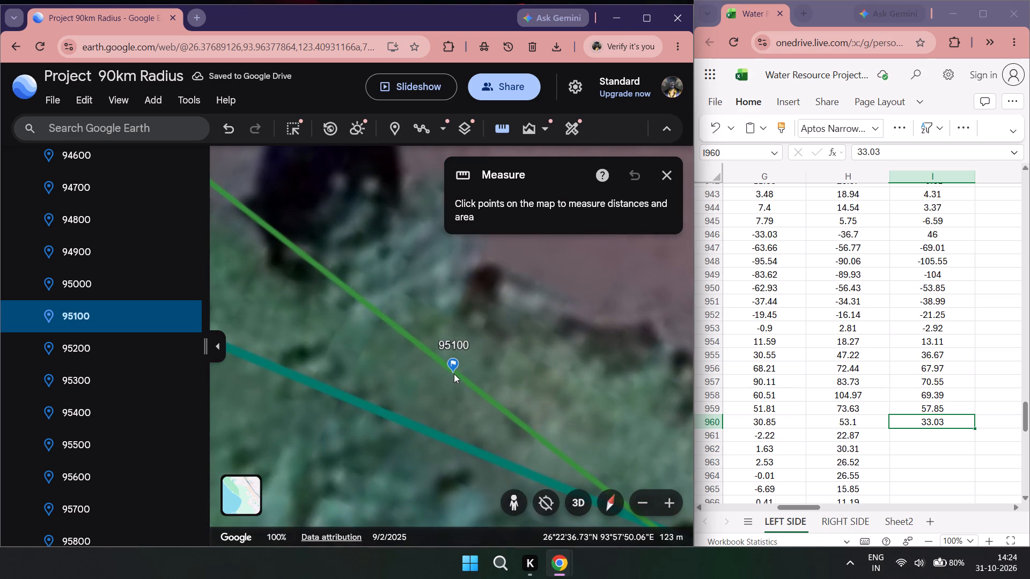
pyautogui.click(457, 371)
pyautogui.click(398, 444)
pyautogui.click(502, 131)
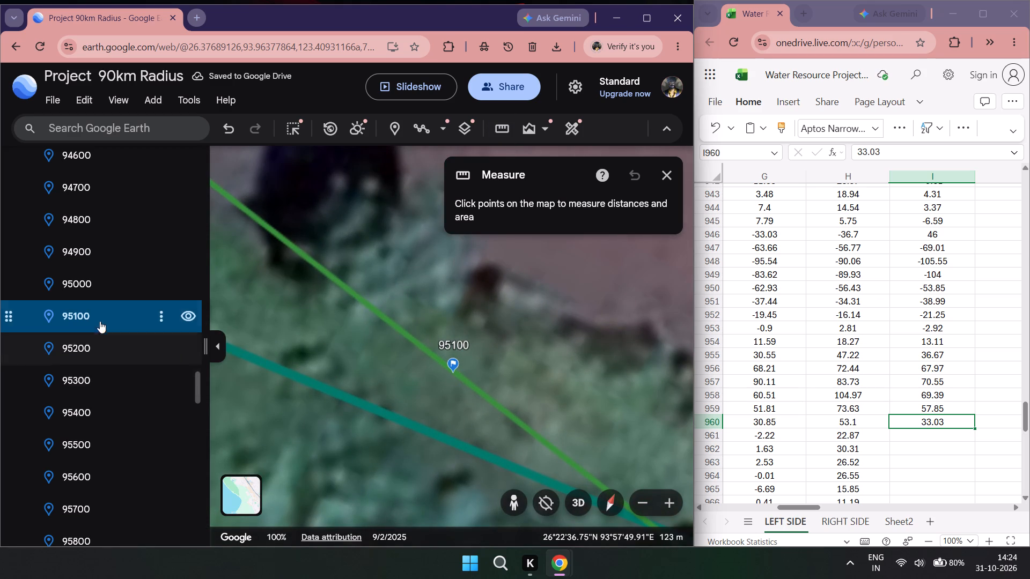
# Return to placemark 95100 and try again to measure its distance to the teal line.
pyautogui.doubleClick(102, 316)
pyautogui.scroll(-2, 370, 435)
pyautogui.scroll(2, 372, 426)
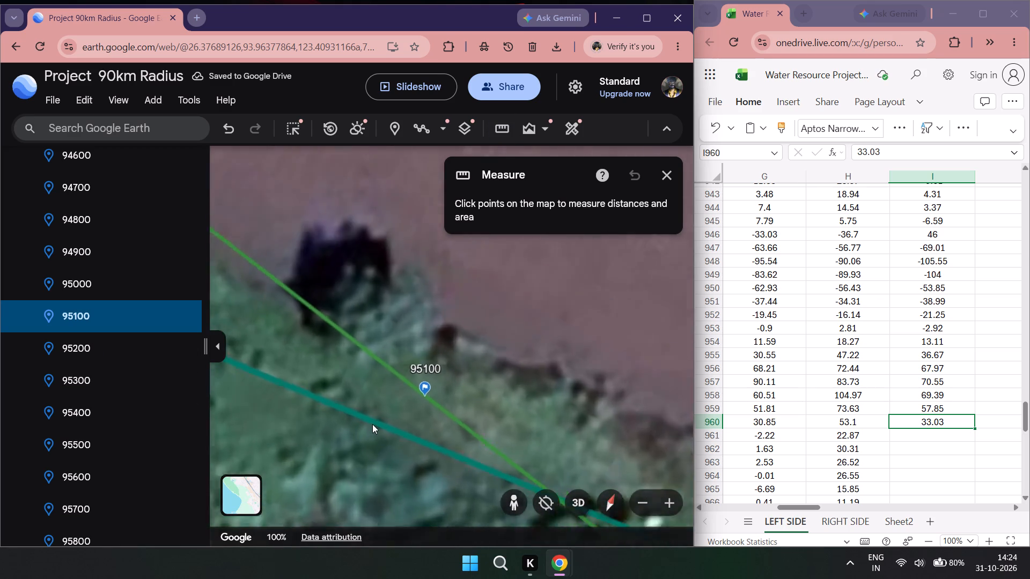
pyautogui.scroll(1, 372, 424)
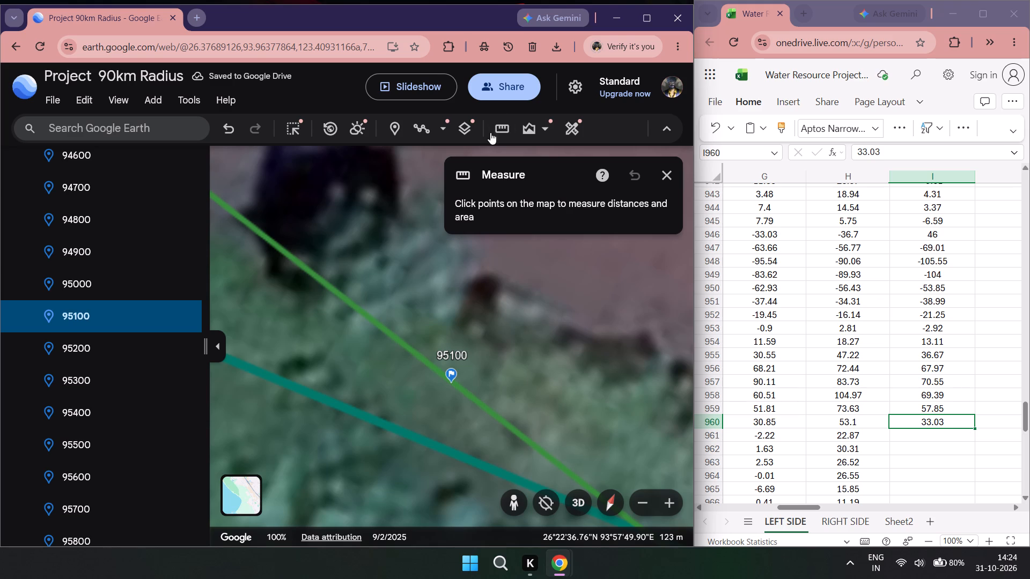
pyautogui.click(497, 131)
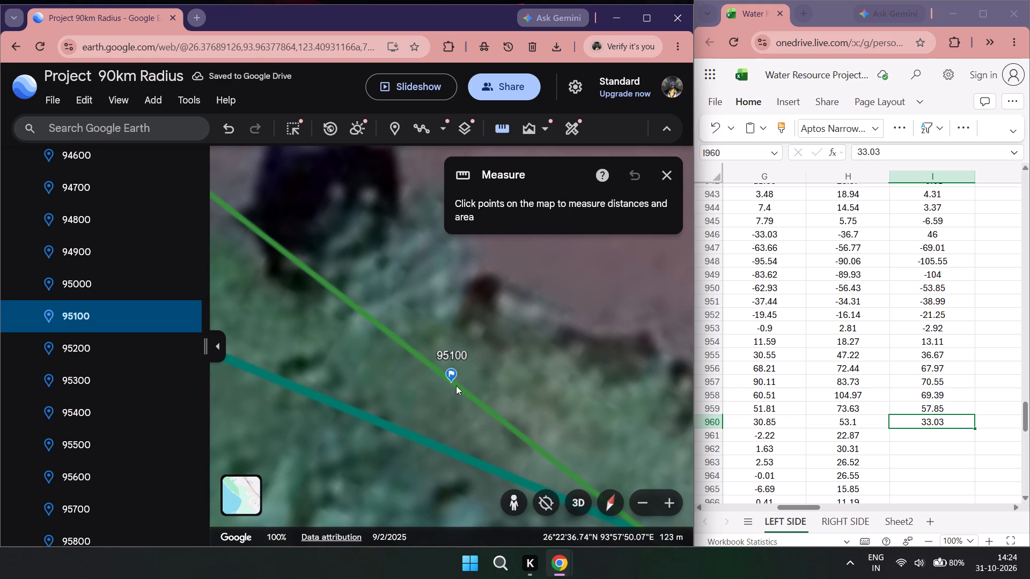
pyautogui.doubleClick(452, 380)
pyautogui.click(452, 379)
pyautogui.click(496, 137)
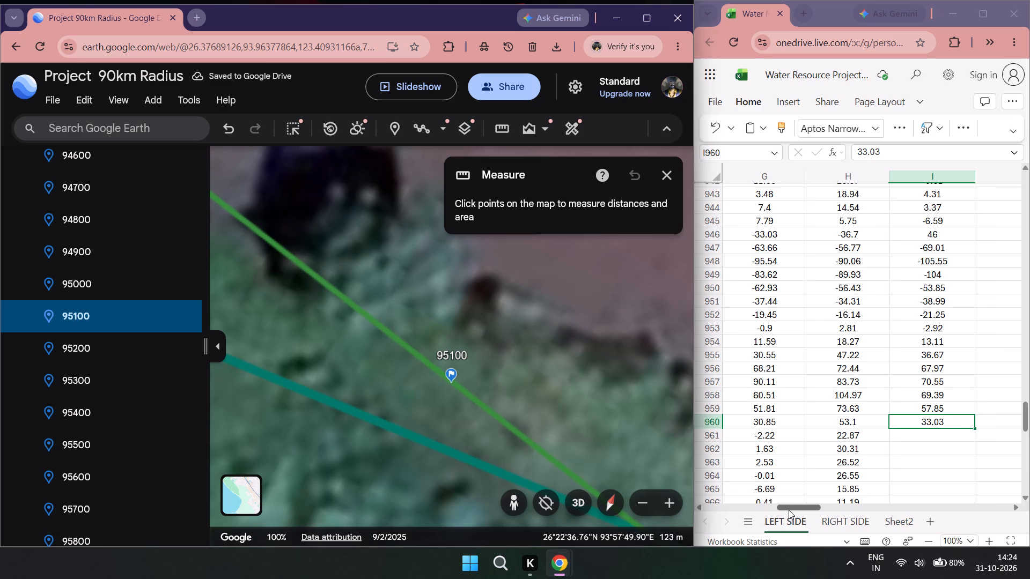
# Check the placemark numbers in column A of the LEFT SIDE sheet and minimize the Google Earth window.
pyautogui.moveTo(789, 510); pyautogui.dragTo(697, 511)
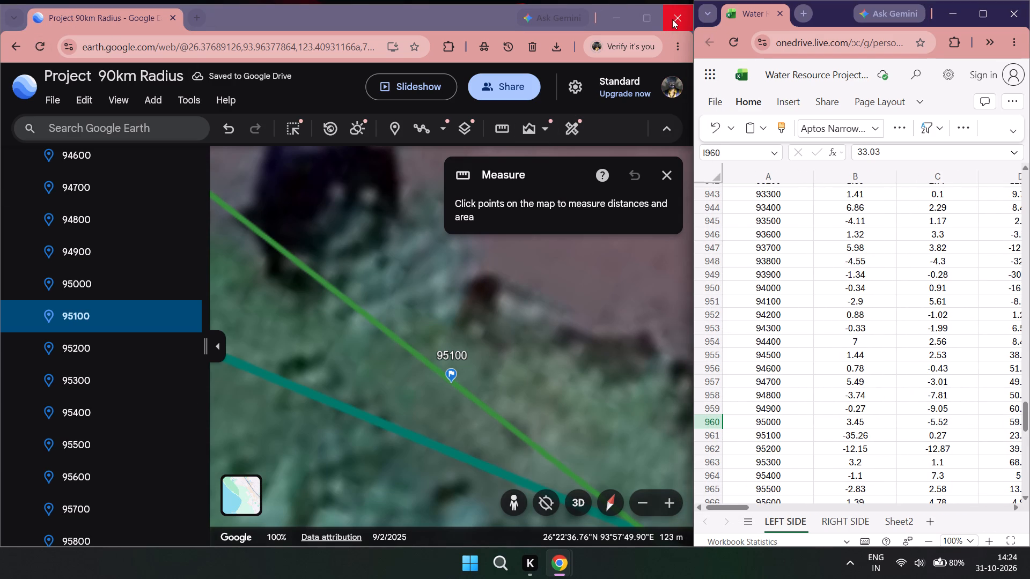
pyautogui.click(623, 19)
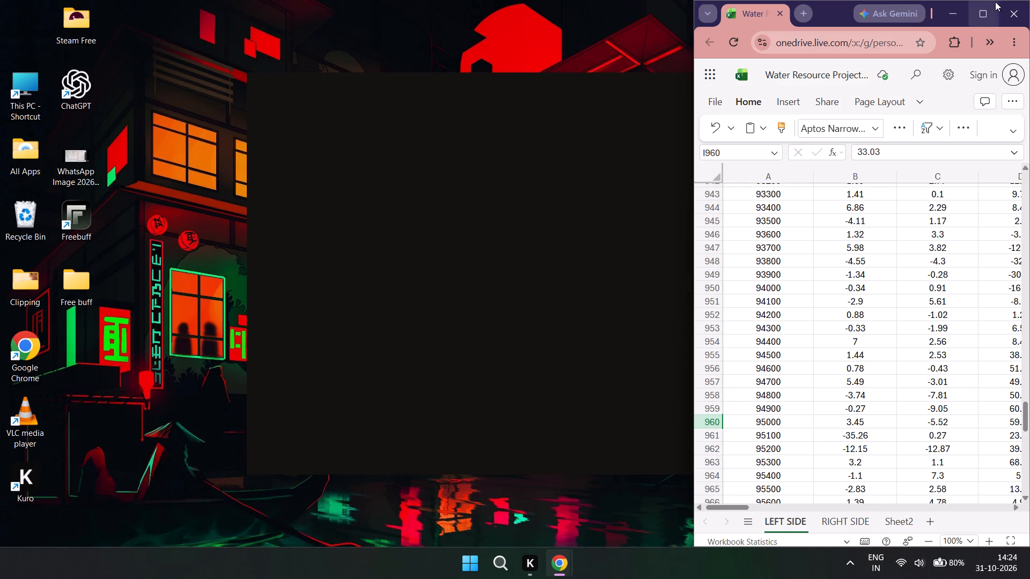